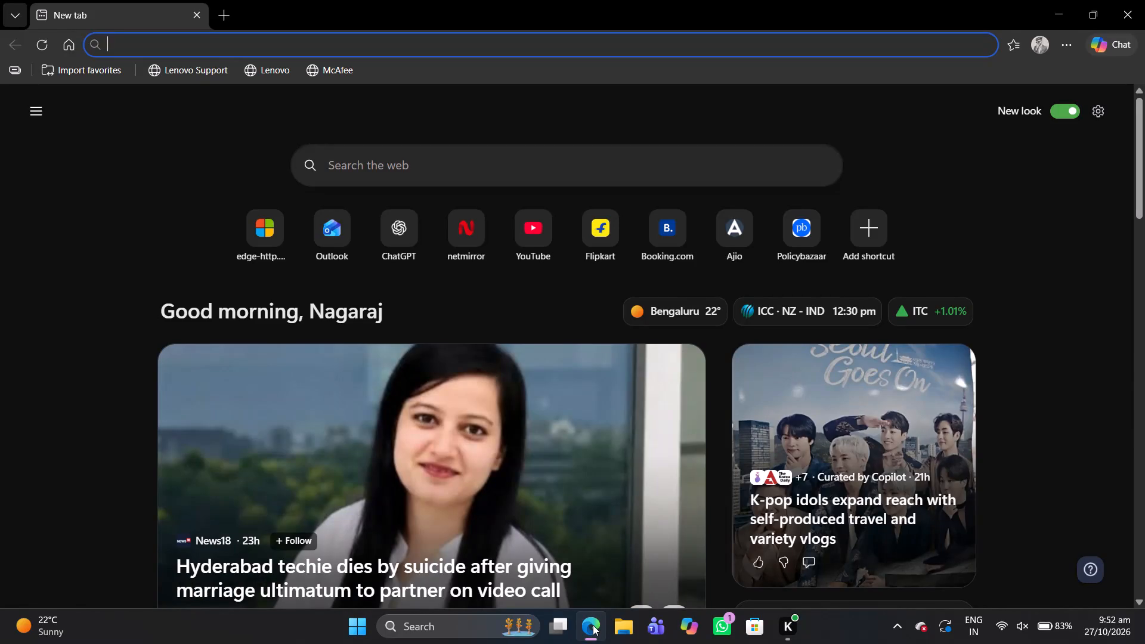
Search the web for Canva.
{"action": "type", "text": "can"}
{"action": "key", "text": "Return"}
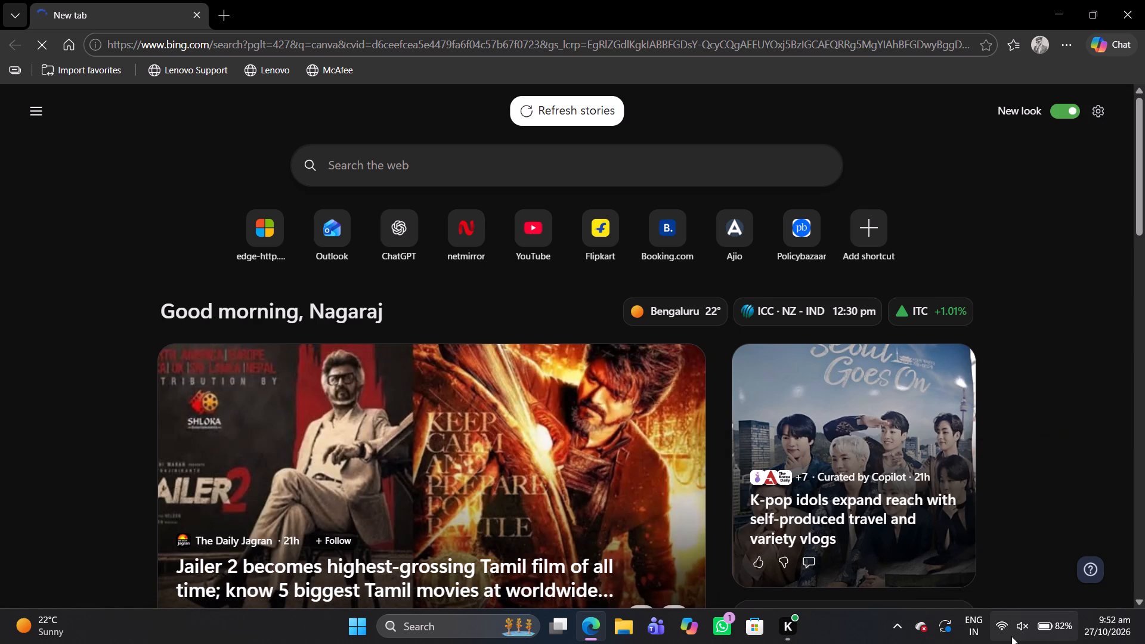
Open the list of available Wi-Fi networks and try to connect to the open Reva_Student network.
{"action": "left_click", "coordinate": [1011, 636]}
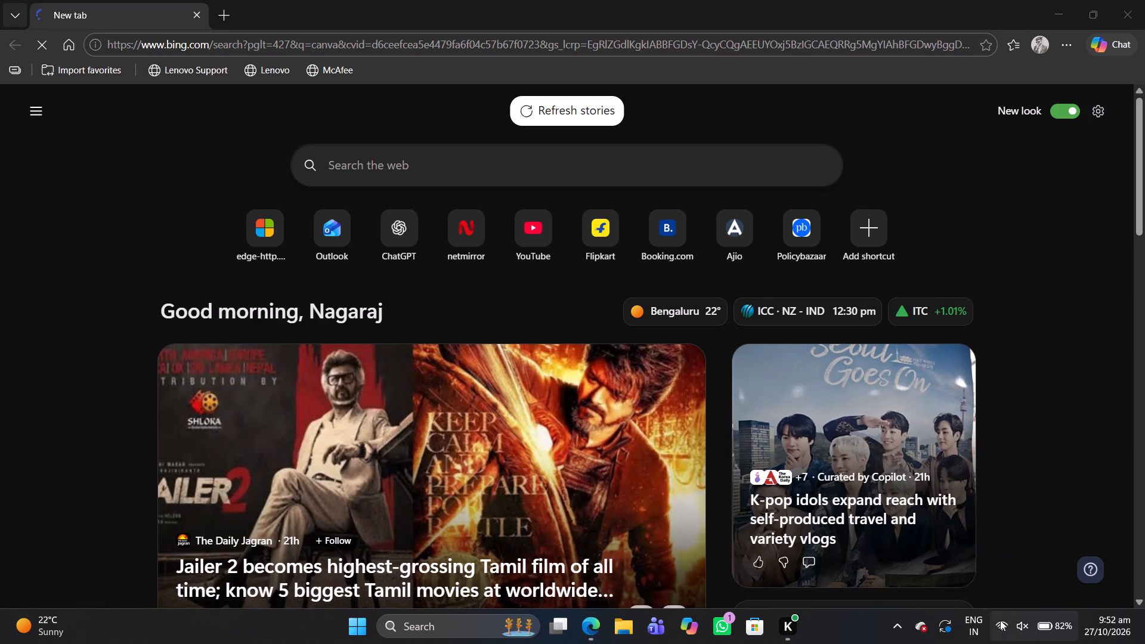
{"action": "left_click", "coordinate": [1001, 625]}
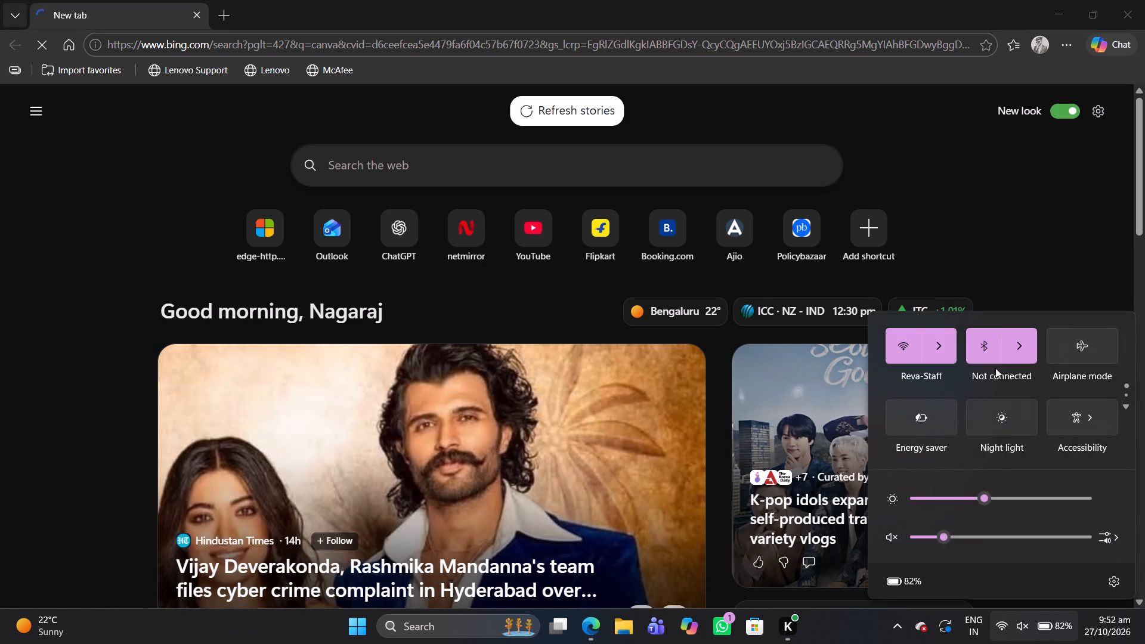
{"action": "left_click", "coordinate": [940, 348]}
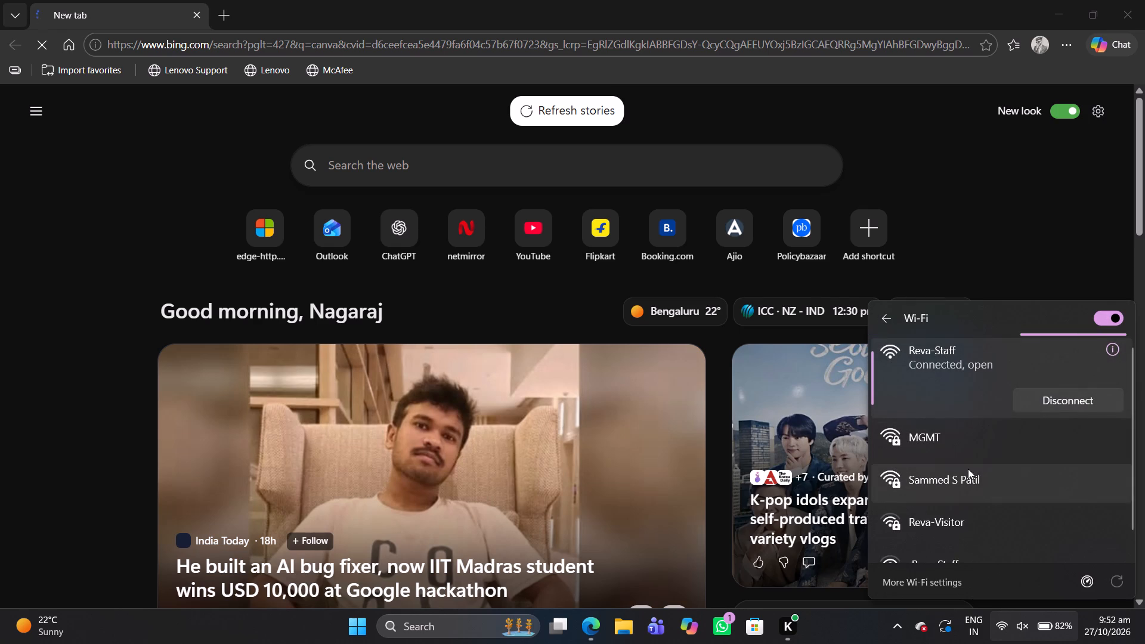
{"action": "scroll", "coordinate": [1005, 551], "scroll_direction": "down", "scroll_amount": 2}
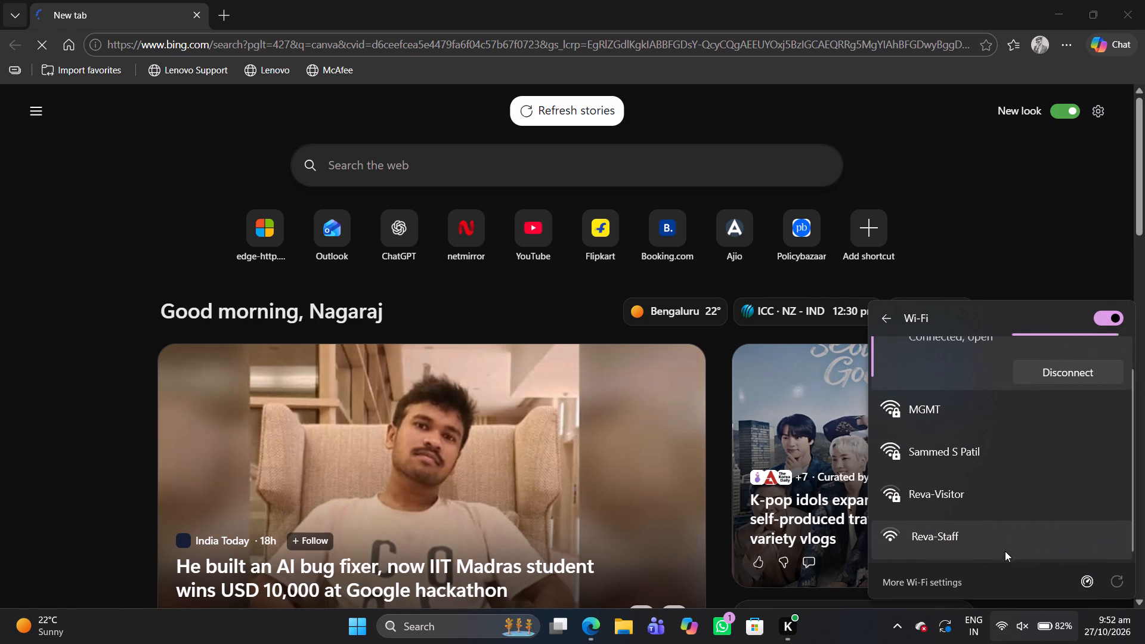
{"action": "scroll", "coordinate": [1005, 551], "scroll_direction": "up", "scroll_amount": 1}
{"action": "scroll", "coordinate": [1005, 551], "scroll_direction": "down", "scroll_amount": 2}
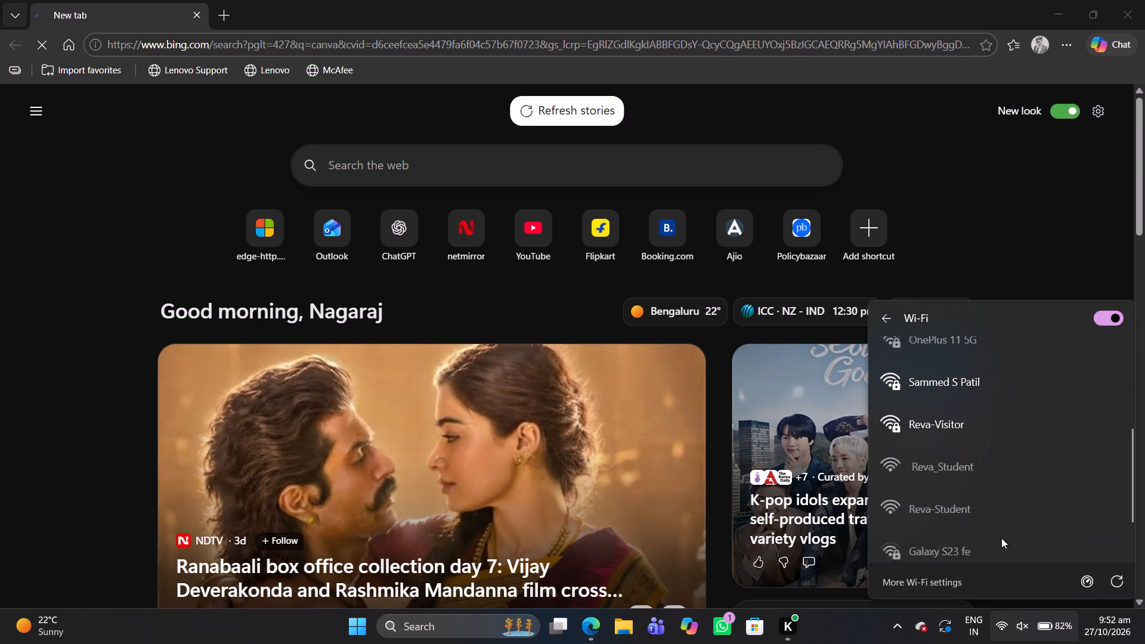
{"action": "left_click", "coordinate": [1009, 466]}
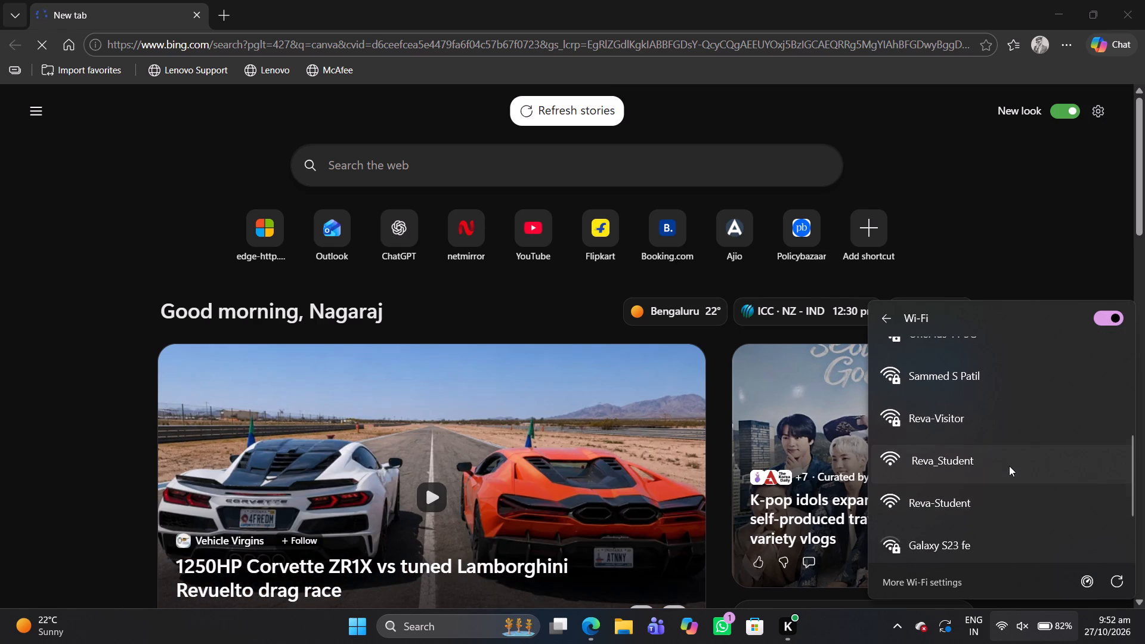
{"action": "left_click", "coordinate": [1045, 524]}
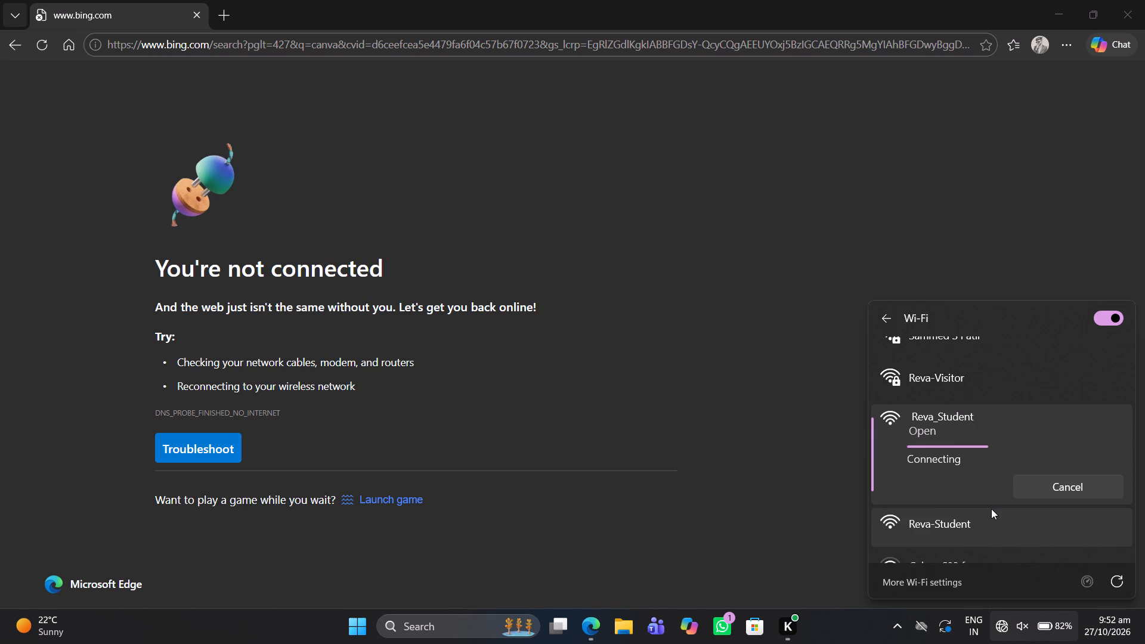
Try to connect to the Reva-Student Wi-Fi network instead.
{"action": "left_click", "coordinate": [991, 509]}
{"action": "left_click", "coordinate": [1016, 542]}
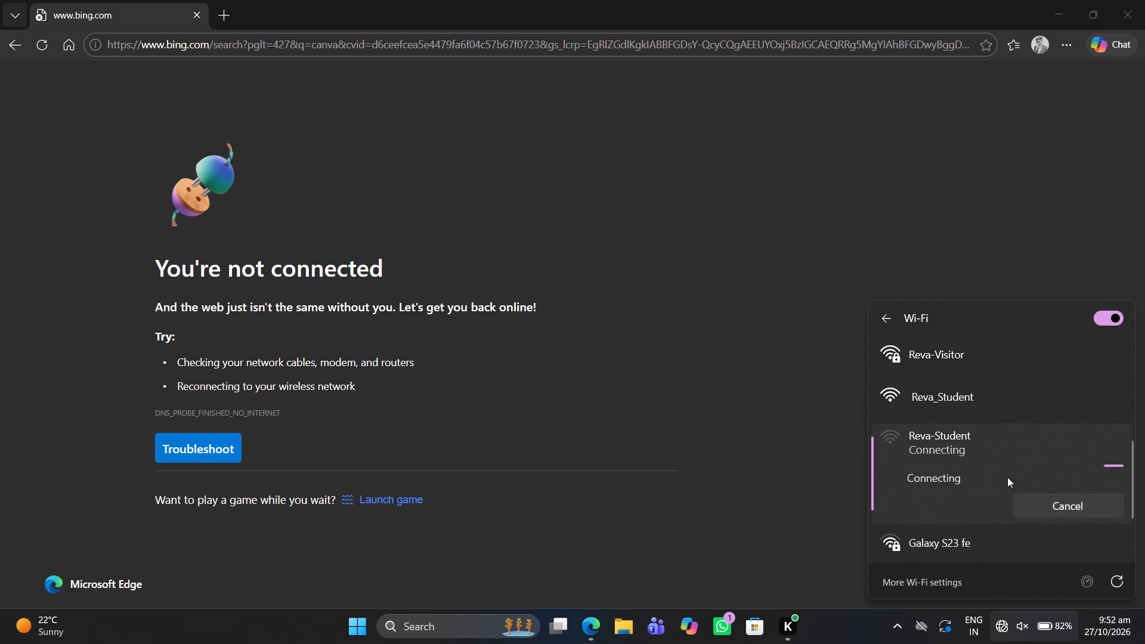
Connect to the open Reva-Staff Wi-Fi network listed below Galaxy S23 fe and check its connection status.
{"action": "scroll", "coordinate": [1007, 477], "scroll_direction": "down", "scroll_amount": 3}
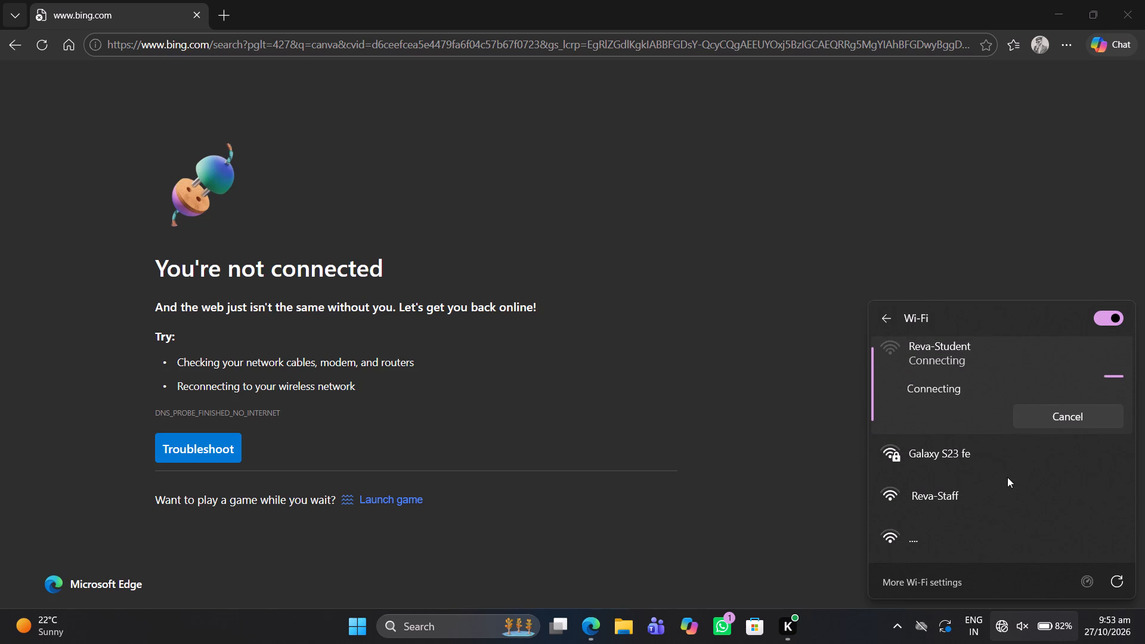
{"action": "left_click_drag", "start_coordinate": [1007, 477], "coordinate": [1044, 534]}
{"action": "left_click_drag", "start_coordinate": [1044, 534], "coordinate": [1027, 510]}
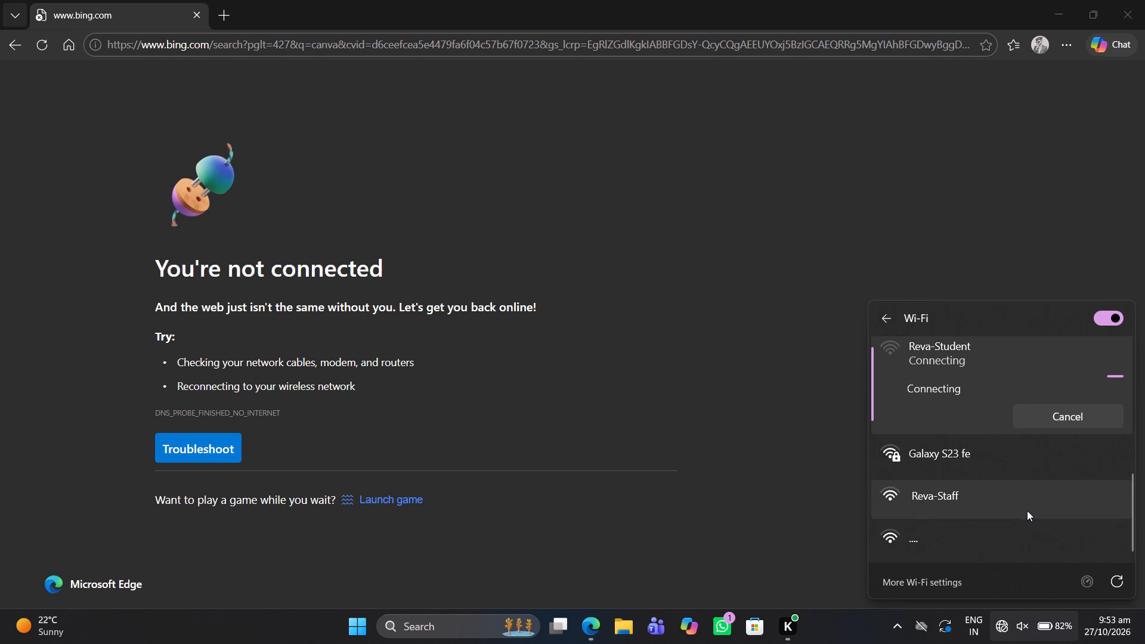
{"action": "left_click_drag", "start_coordinate": [1027, 510], "coordinate": [1026, 509]}
{"action": "left_click", "coordinate": [1026, 509]}
{"action": "left_click", "coordinate": [1070, 545]}
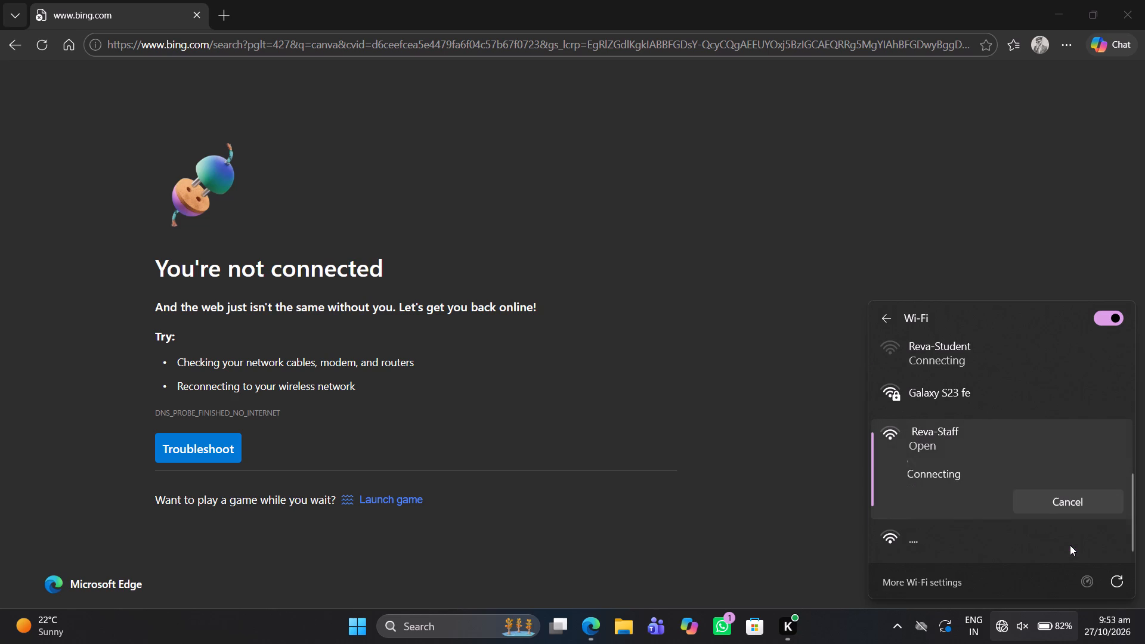
{"action": "scroll", "coordinate": [1048, 453], "scroll_direction": "up", "scroll_amount": 1}
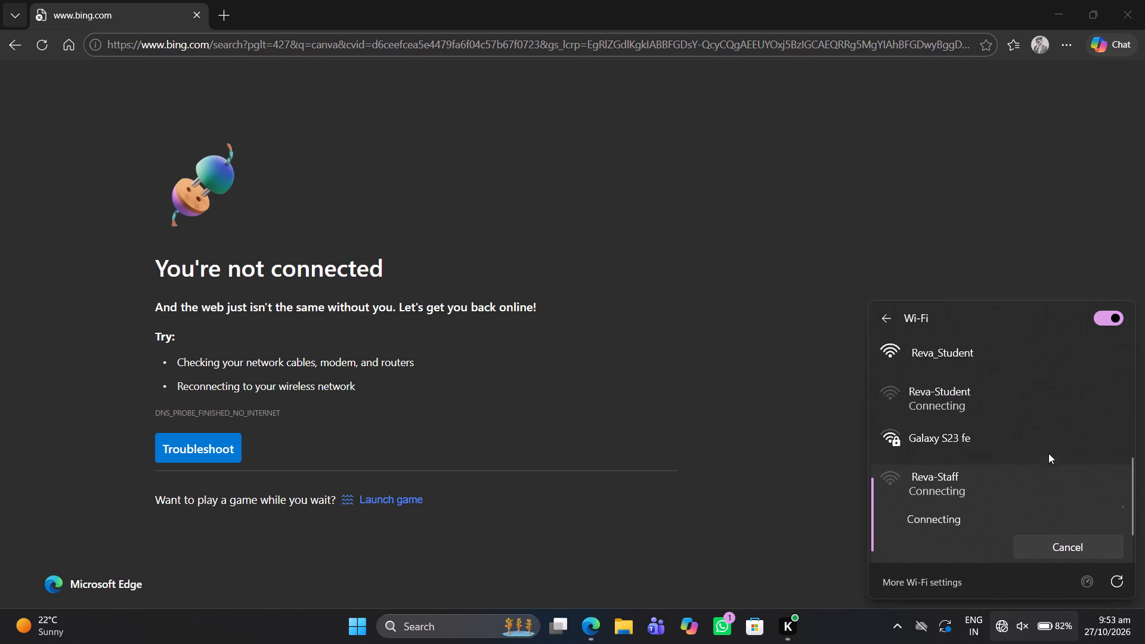
{"action": "scroll", "coordinate": [1048, 453], "scroll_direction": "up", "scroll_amount": 3}
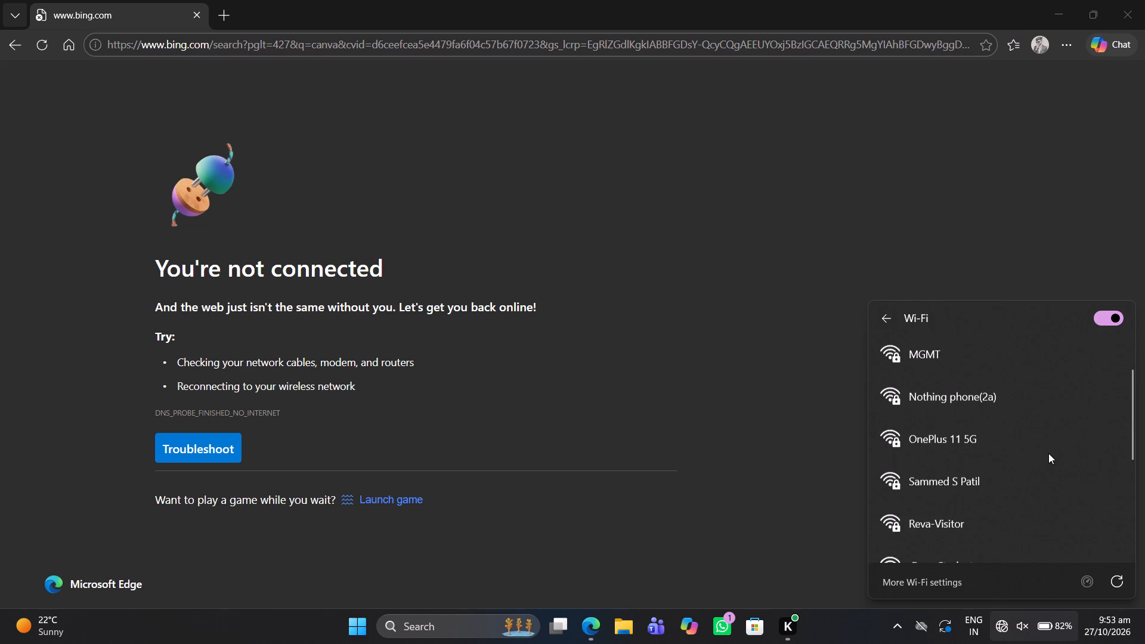
{"action": "scroll", "coordinate": [1048, 453], "scroll_direction": "up", "scroll_amount": 2}
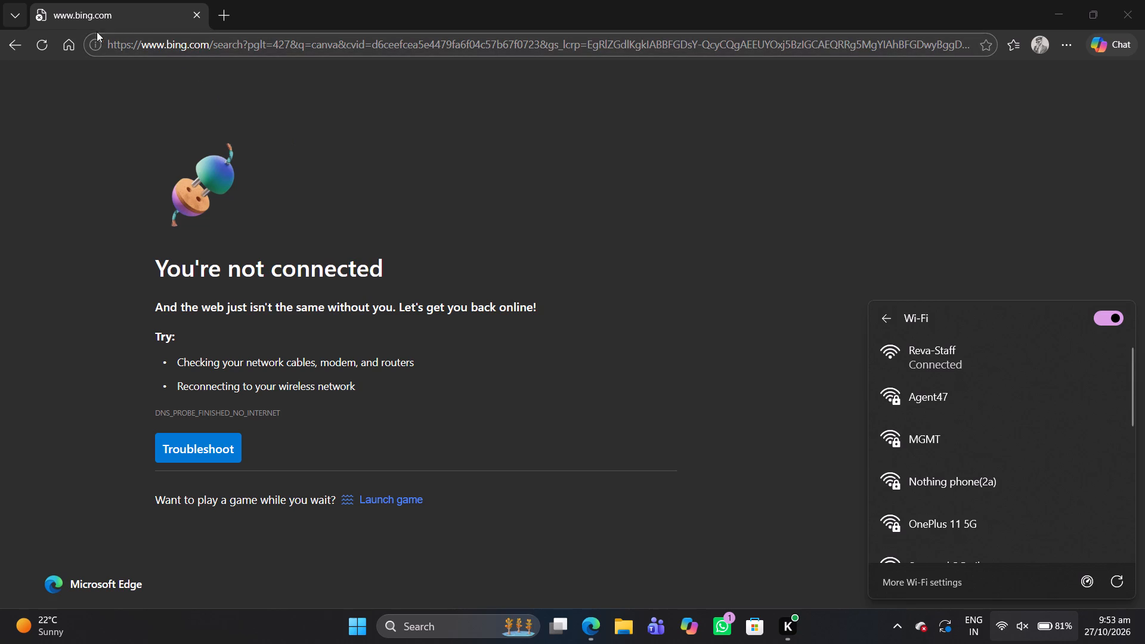
Reload the Canva search page and open the "Canva: Visual Suite for Everyone" result.
{"action": "left_click", "coordinate": [41, 39]}
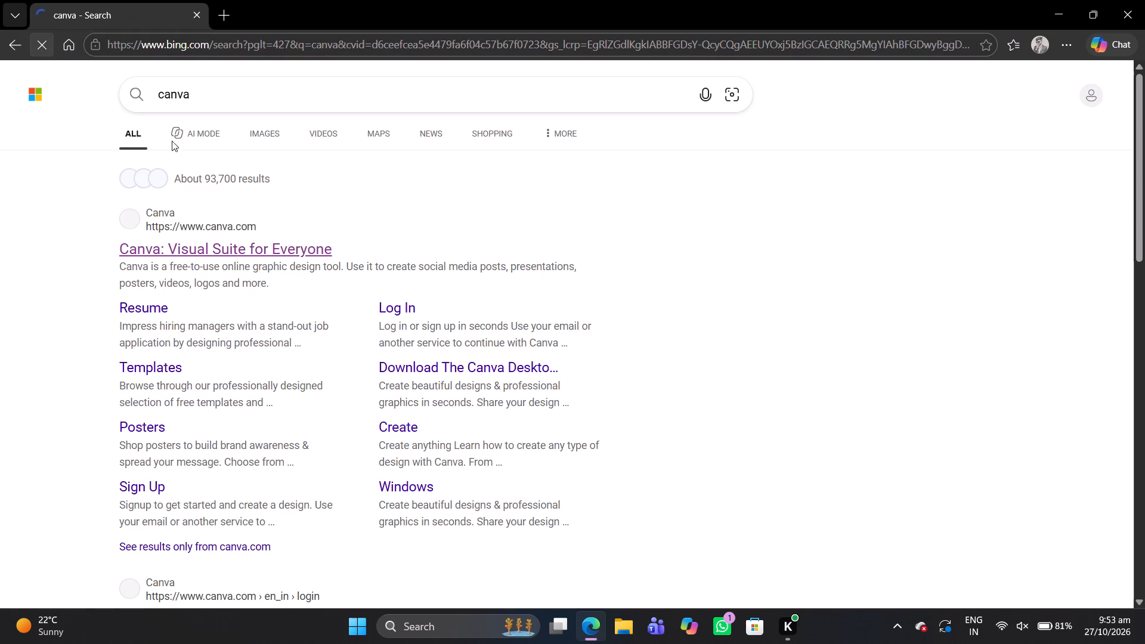
{"action": "left_click", "coordinate": [236, 240]}
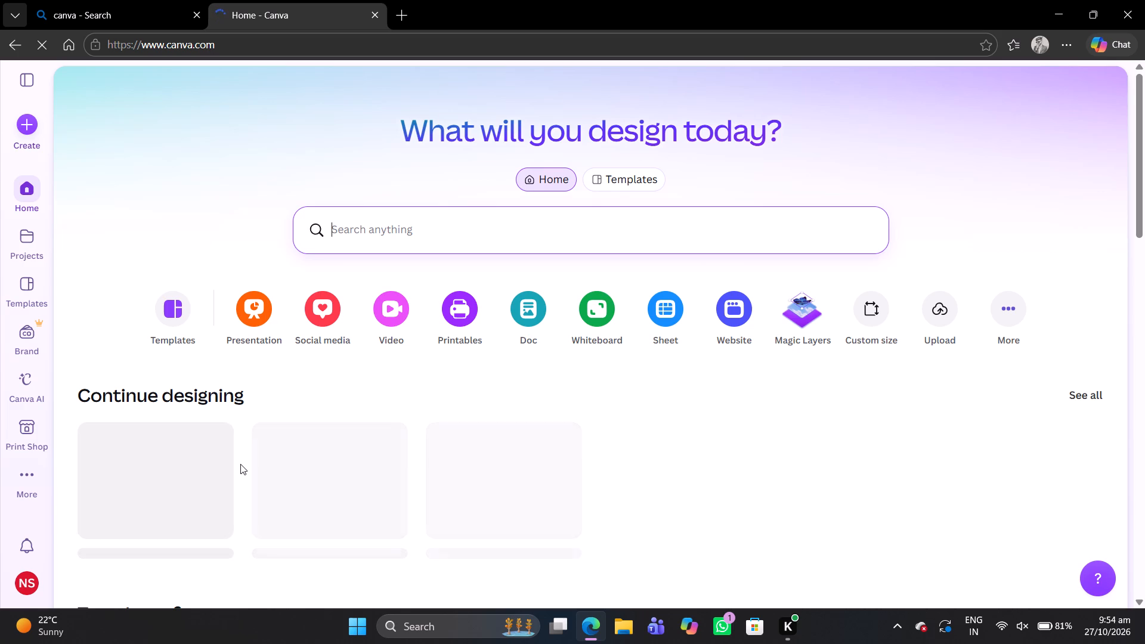
Open the Logo category from Canva's template categories and reload the page.
{"action": "scroll", "coordinate": [240, 464], "scroll_direction": "down", "scroll_amount": 6}
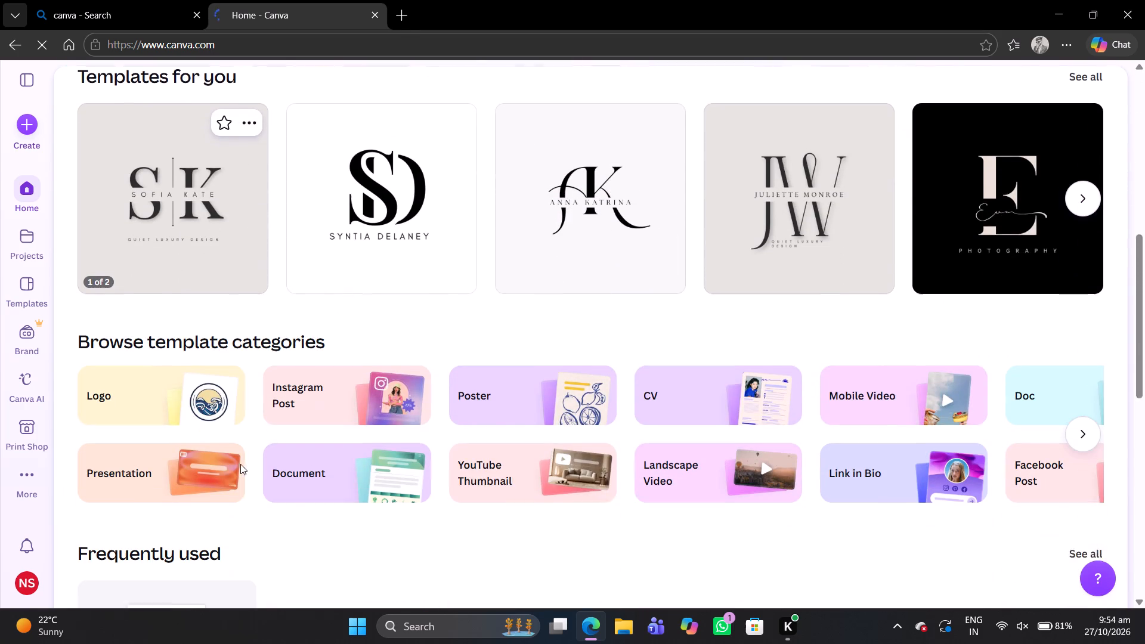
{"action": "scroll", "coordinate": [240, 464], "scroll_direction": "down", "scroll_amount": 1}
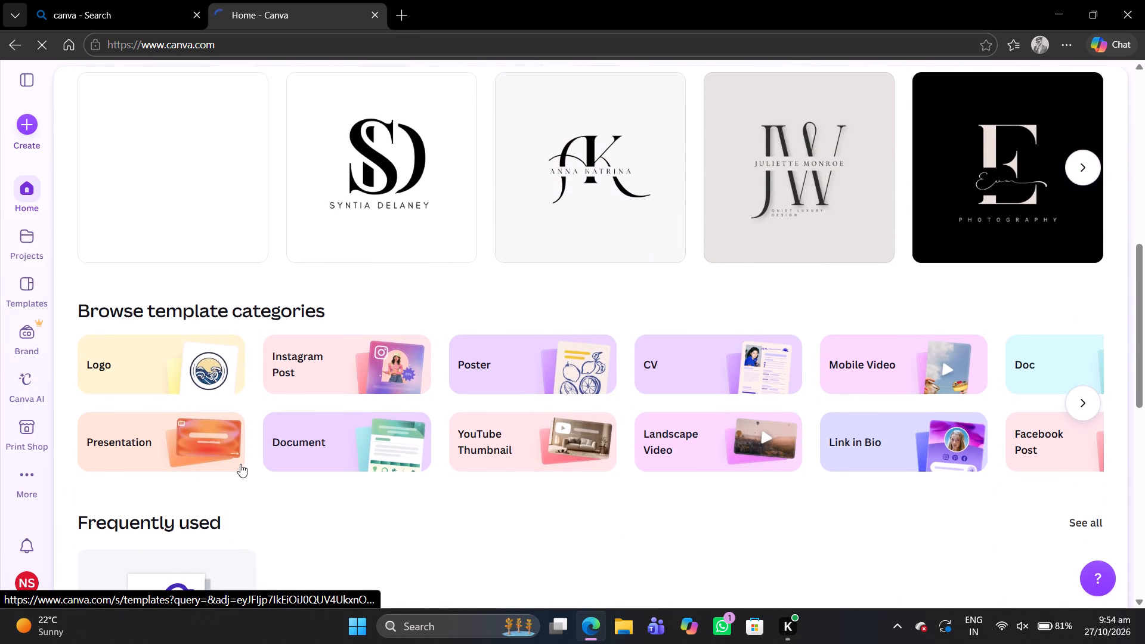
{"action": "scroll", "coordinate": [240, 464], "scroll_direction": "down", "scroll_amount": 2}
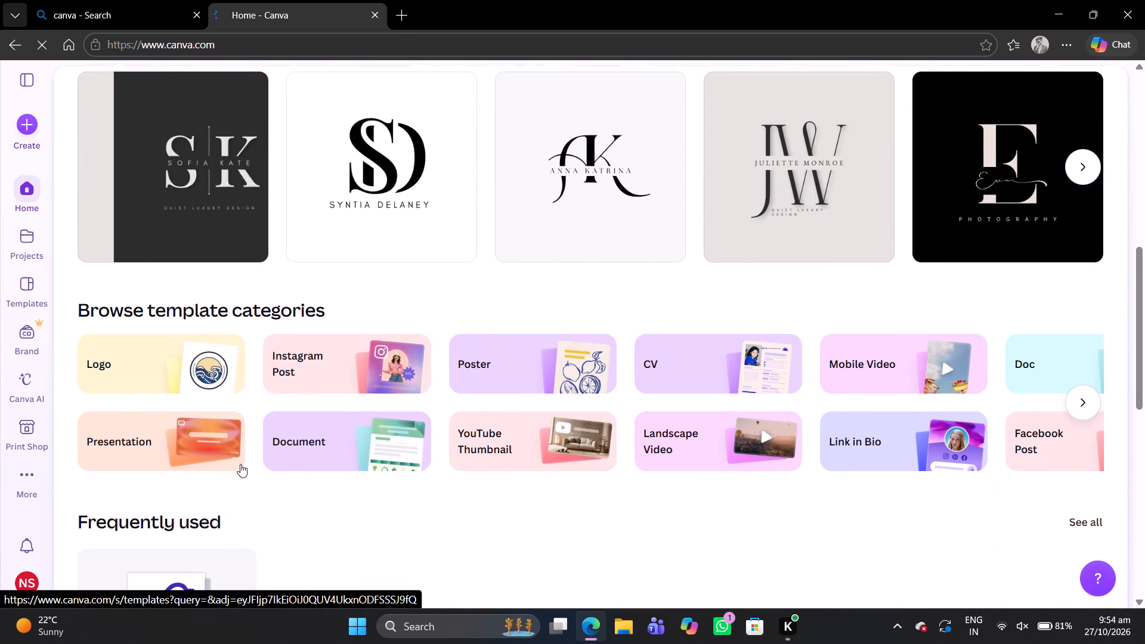
{"action": "scroll", "coordinate": [240, 464], "scroll_direction": "down", "scroll_amount": 1}
{"action": "left_click", "coordinate": [193, 358]}
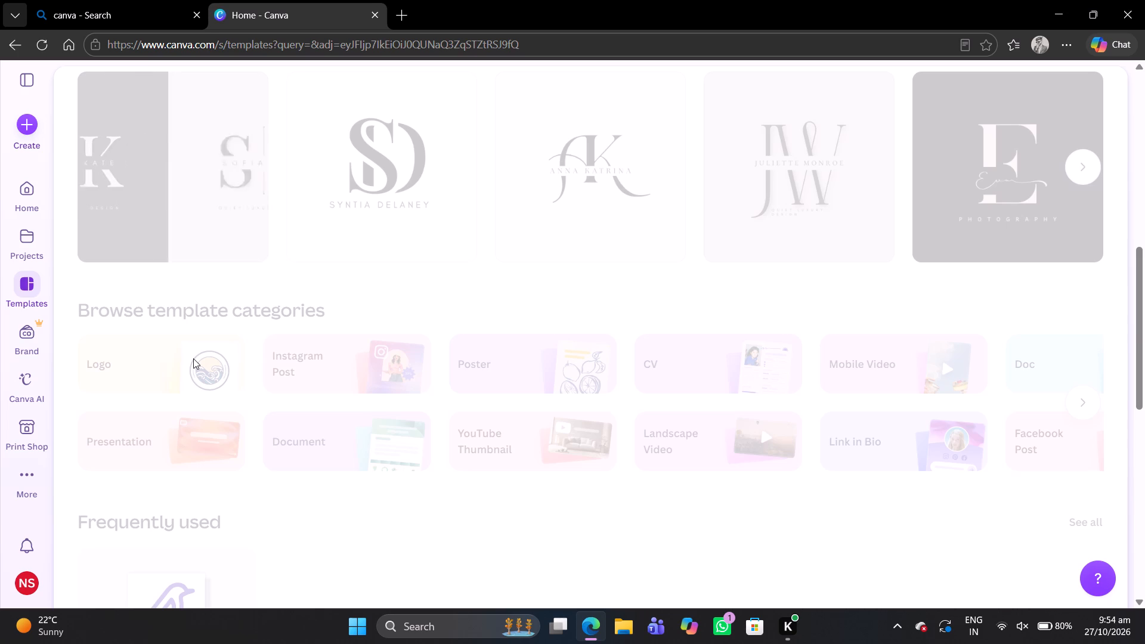
{"action": "scroll", "coordinate": [193, 358], "scroll_direction": "up", "scroll_amount": 2}
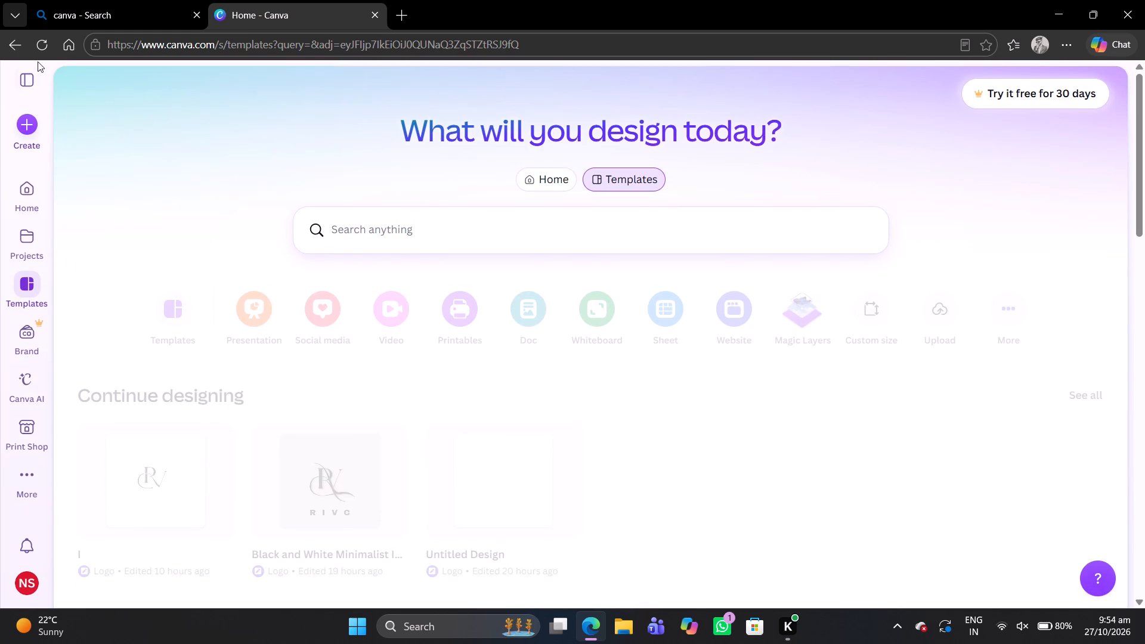
{"action": "left_click", "coordinate": [41, 48]}
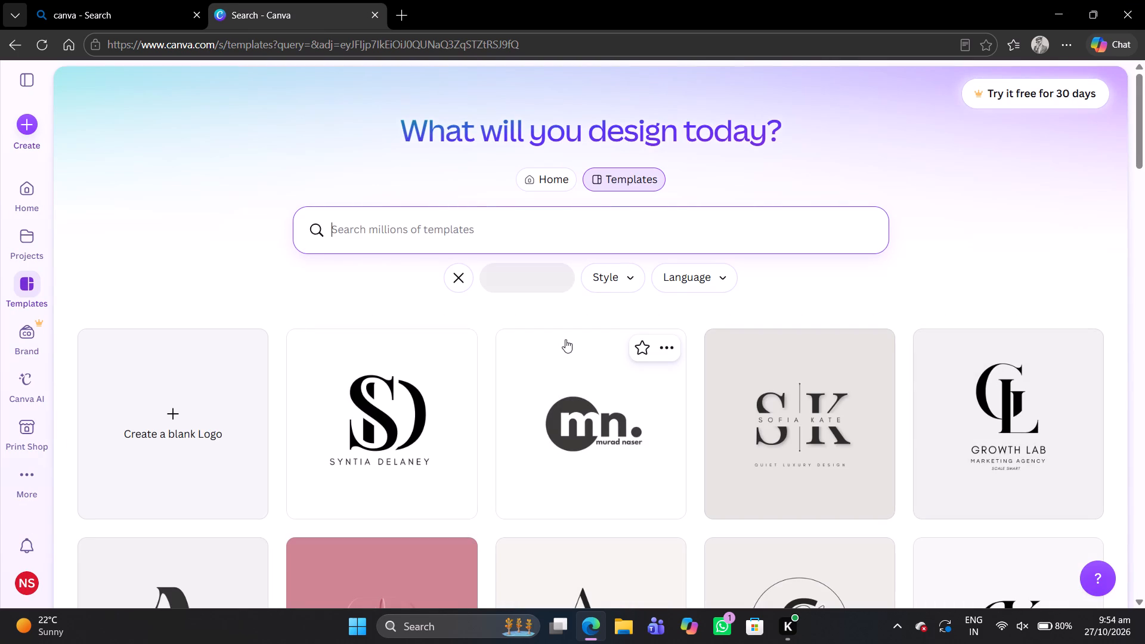
Browse the logo templates for a suitable initials design.
{"action": "scroll", "coordinate": [565, 339], "scroll_direction": "down", "scroll_amount": 3}
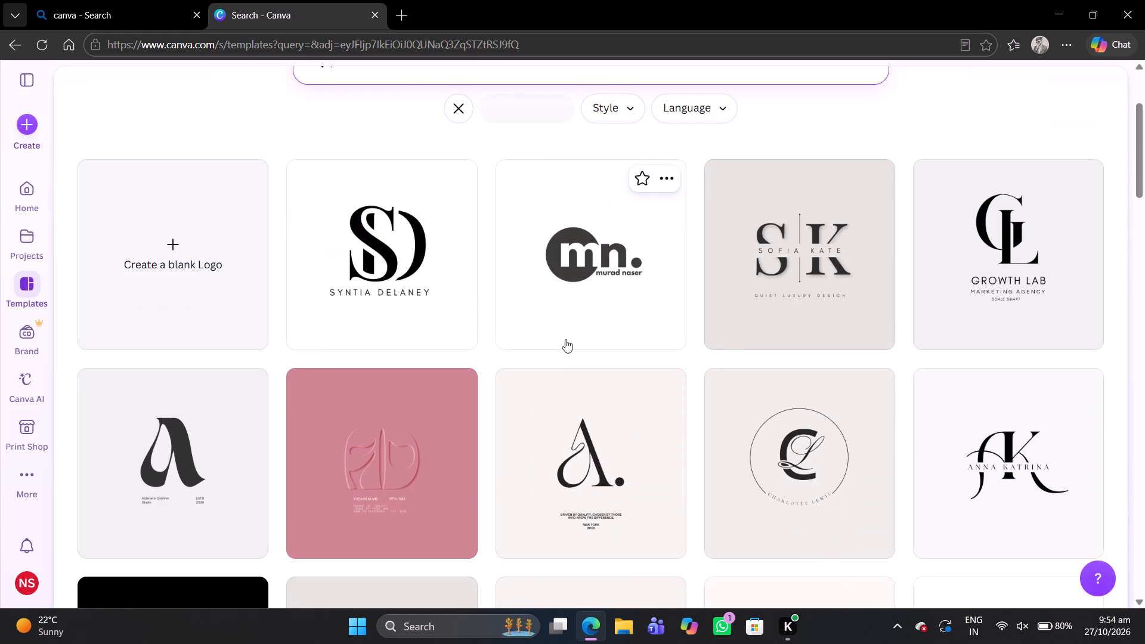
{"action": "scroll", "coordinate": [565, 339], "scroll_direction": "down", "scroll_amount": 5}
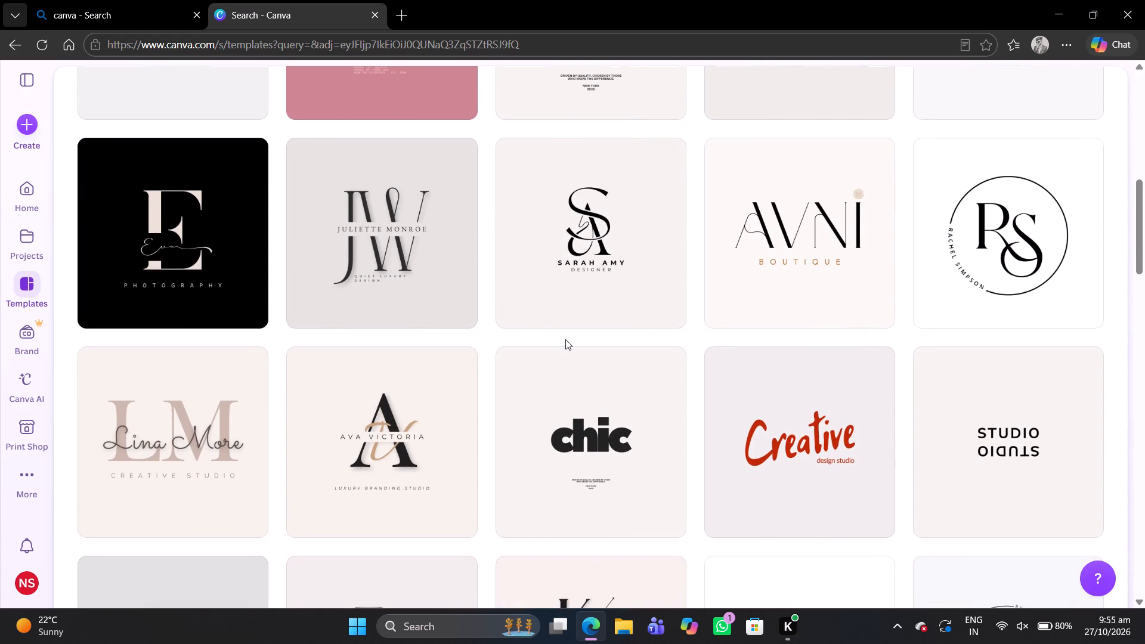
{"action": "scroll", "coordinate": [565, 339], "scroll_direction": "down", "scroll_amount": 4}
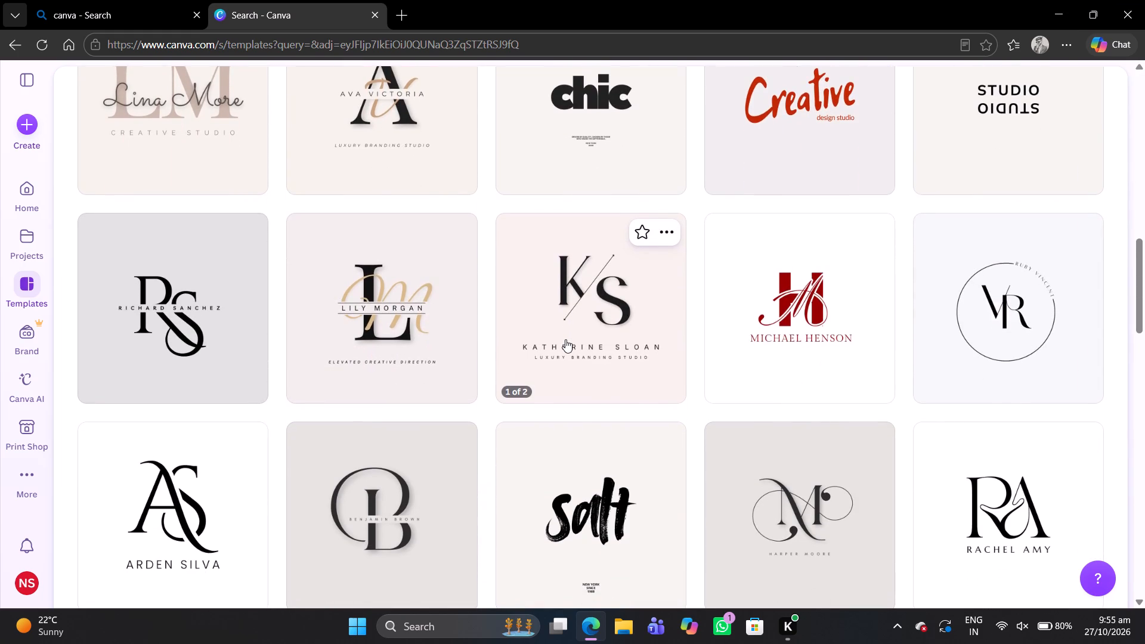
{"action": "scroll", "coordinate": [565, 339], "scroll_direction": "down", "scroll_amount": 6}
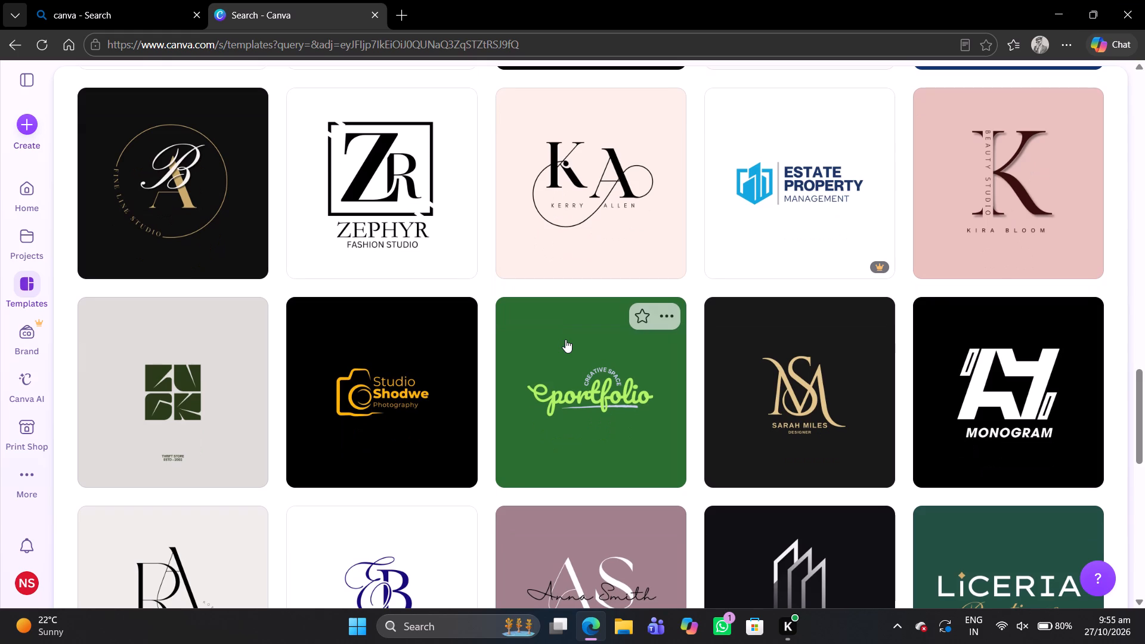
{"action": "scroll", "coordinate": [565, 339], "scroll_direction": "down", "scroll_amount": 2}
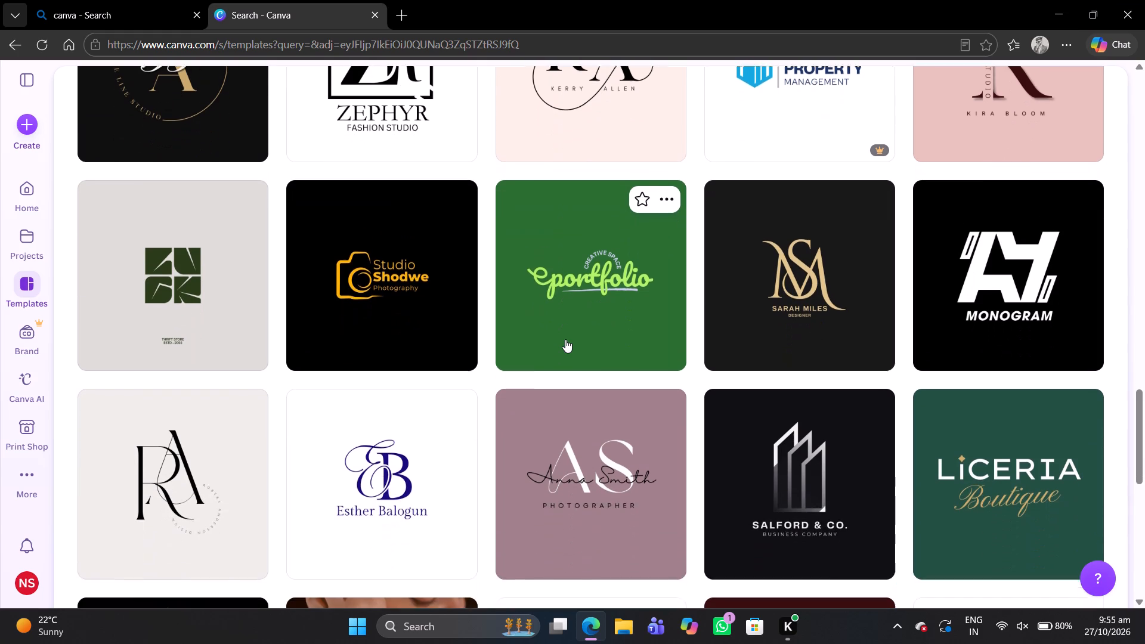
{"action": "scroll", "coordinate": [565, 339], "scroll_direction": "down", "scroll_amount": 1}
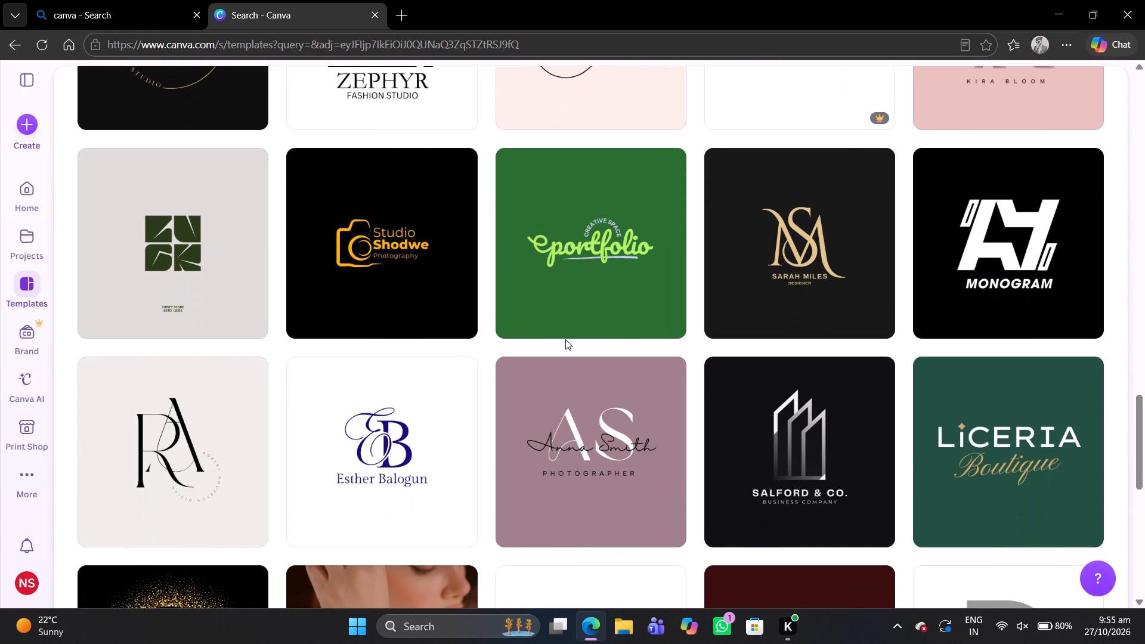
{"action": "scroll", "coordinate": [565, 339], "scroll_direction": "down", "scroll_amount": 2}
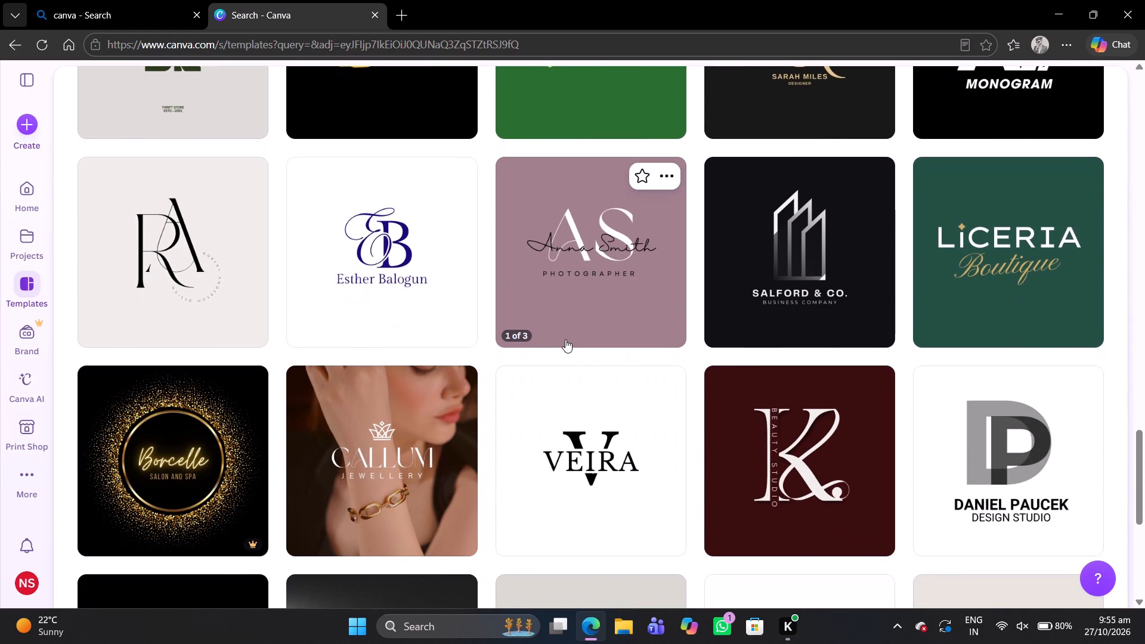
{"action": "scroll", "coordinate": [565, 339], "scroll_direction": "down", "scroll_amount": 4}
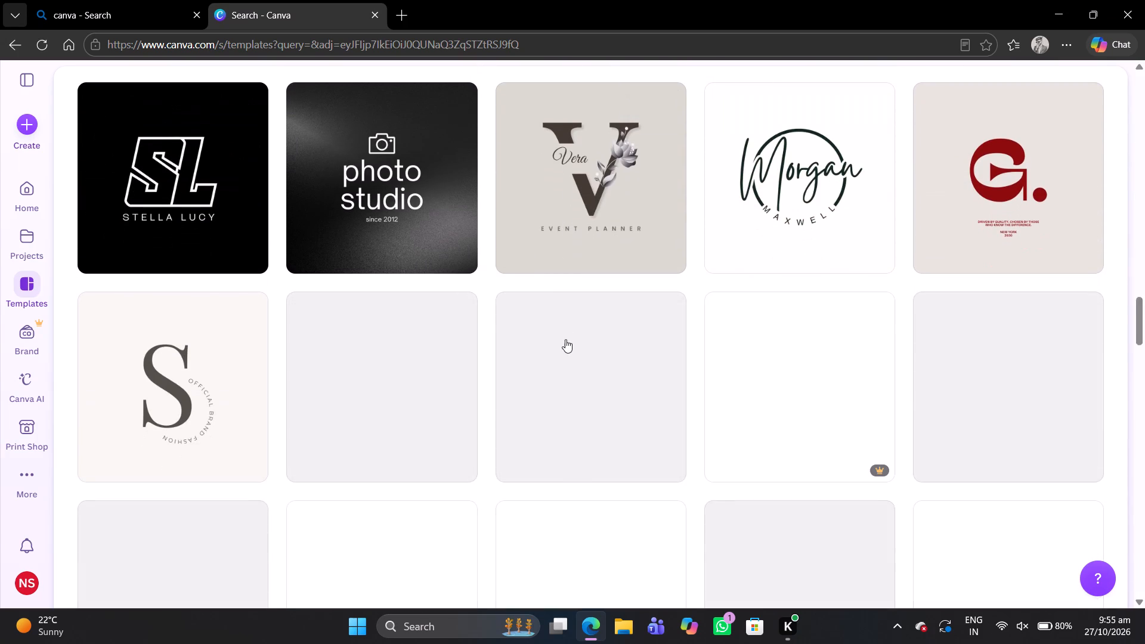
{"action": "scroll", "coordinate": [565, 339], "scroll_direction": "down", "scroll_amount": 1}
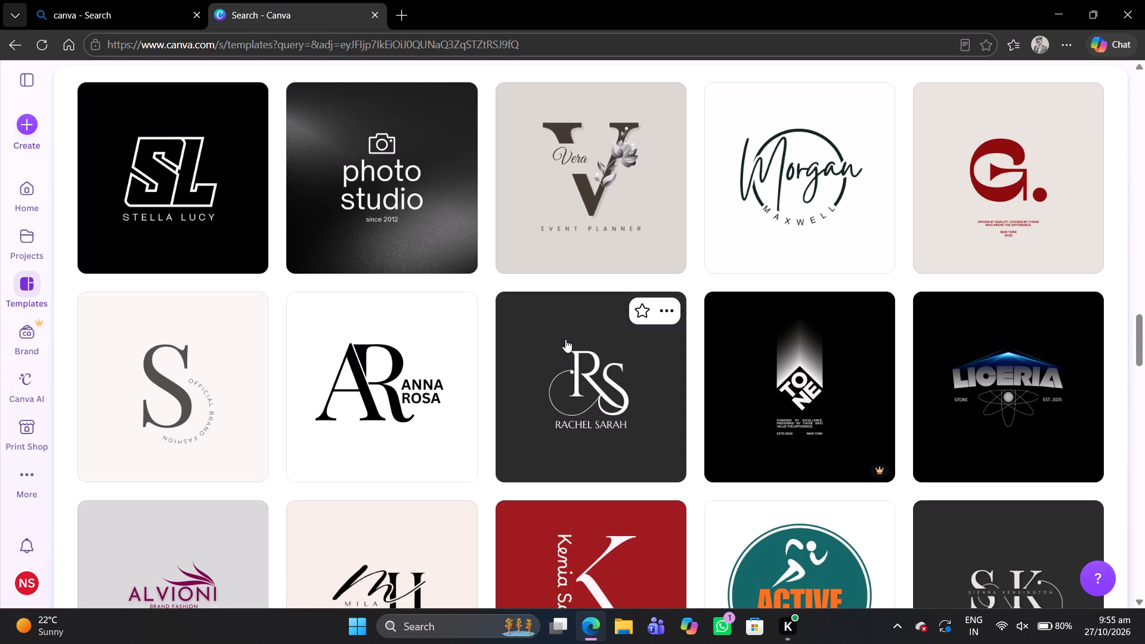
{"action": "scroll", "coordinate": [565, 339], "scroll_direction": "down", "scroll_amount": 1}
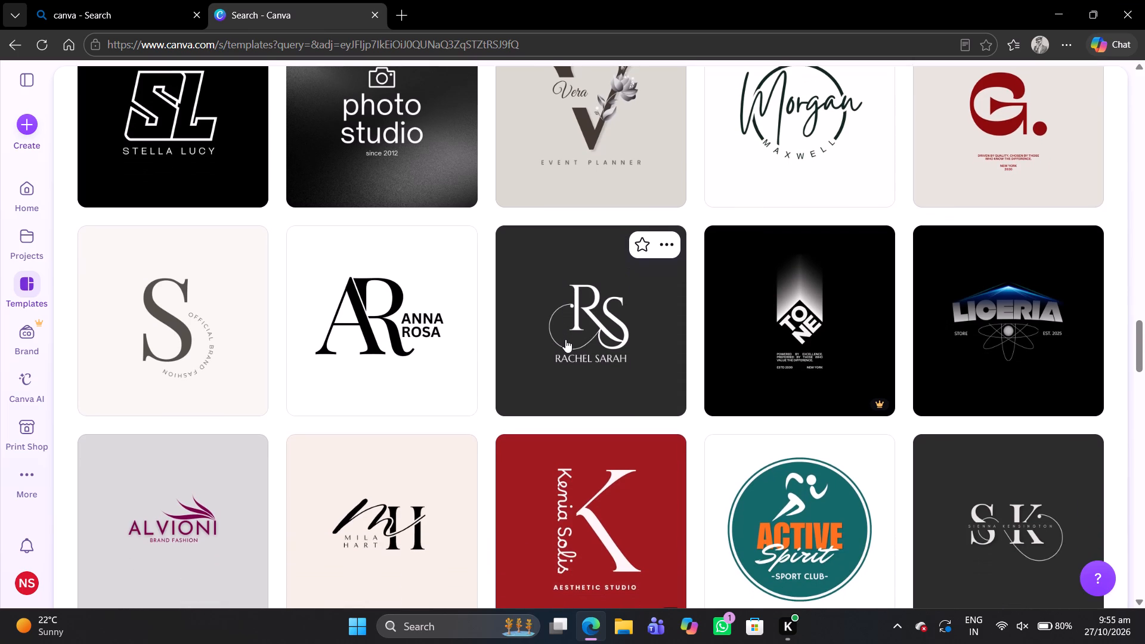
{"action": "scroll", "coordinate": [565, 339], "scroll_direction": "down", "scroll_amount": 3}
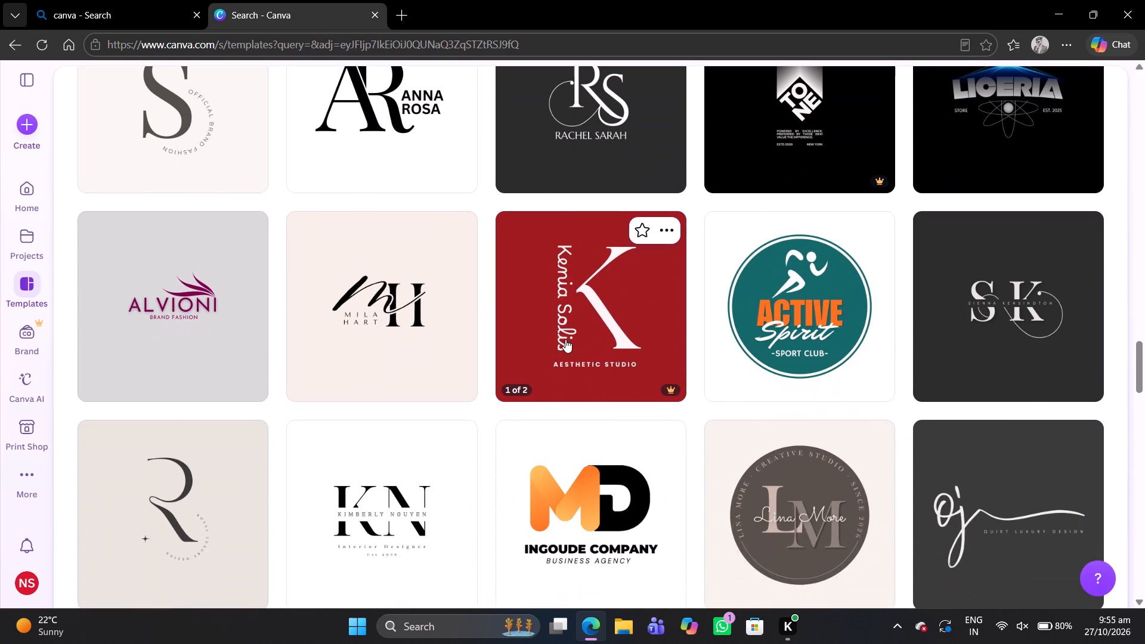
{"action": "scroll", "coordinate": [565, 339], "scroll_direction": "down", "scroll_amount": 1}
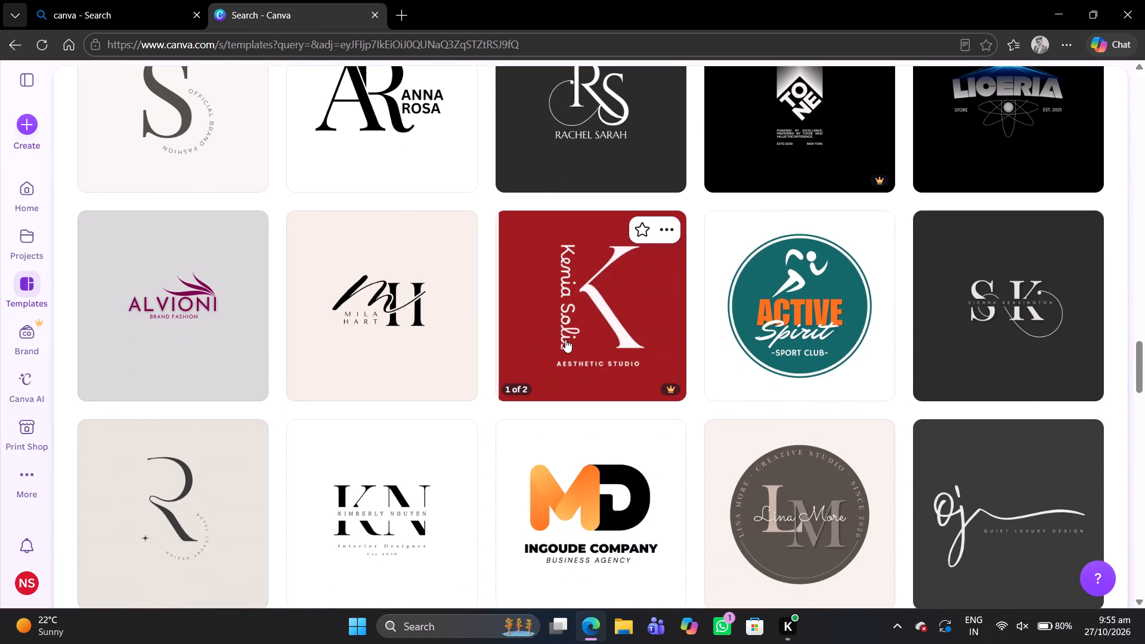
{"action": "scroll", "coordinate": [565, 339], "scroll_direction": "down", "scroll_amount": 2}
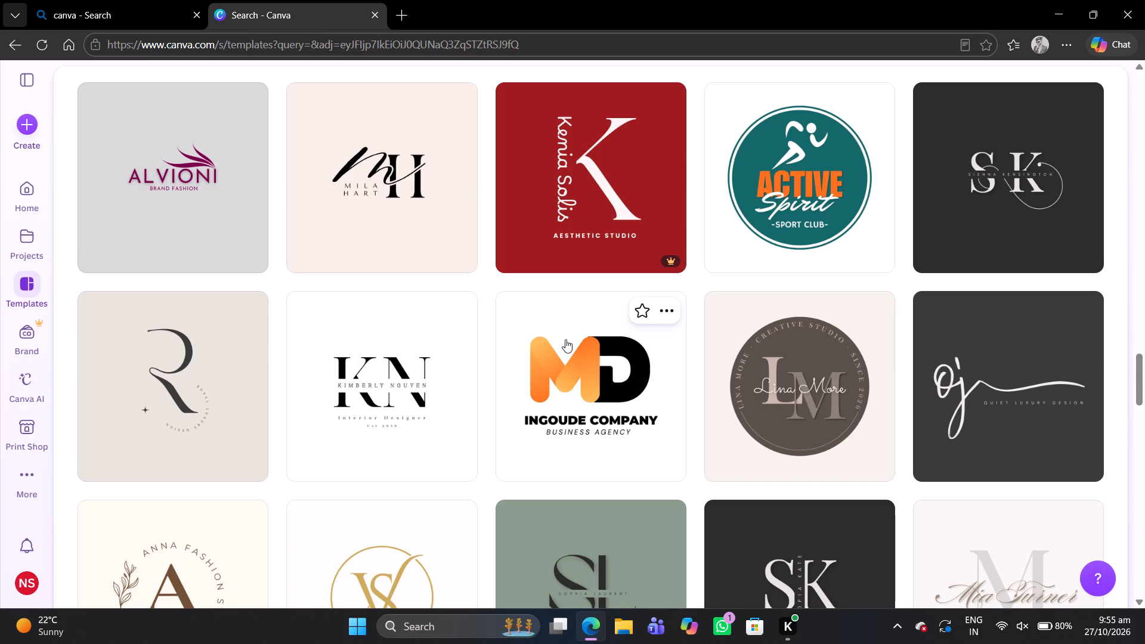
{"action": "scroll", "coordinate": [565, 339], "scroll_direction": "down", "scroll_amount": 3}
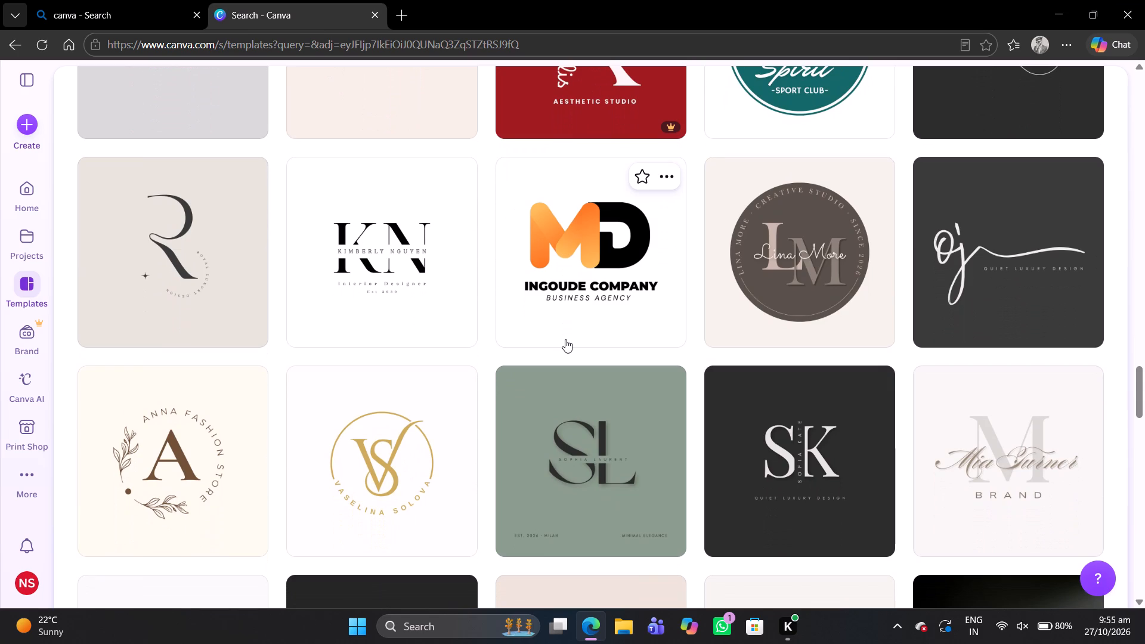
{"action": "scroll", "coordinate": [565, 339], "scroll_direction": "down", "scroll_amount": 2}
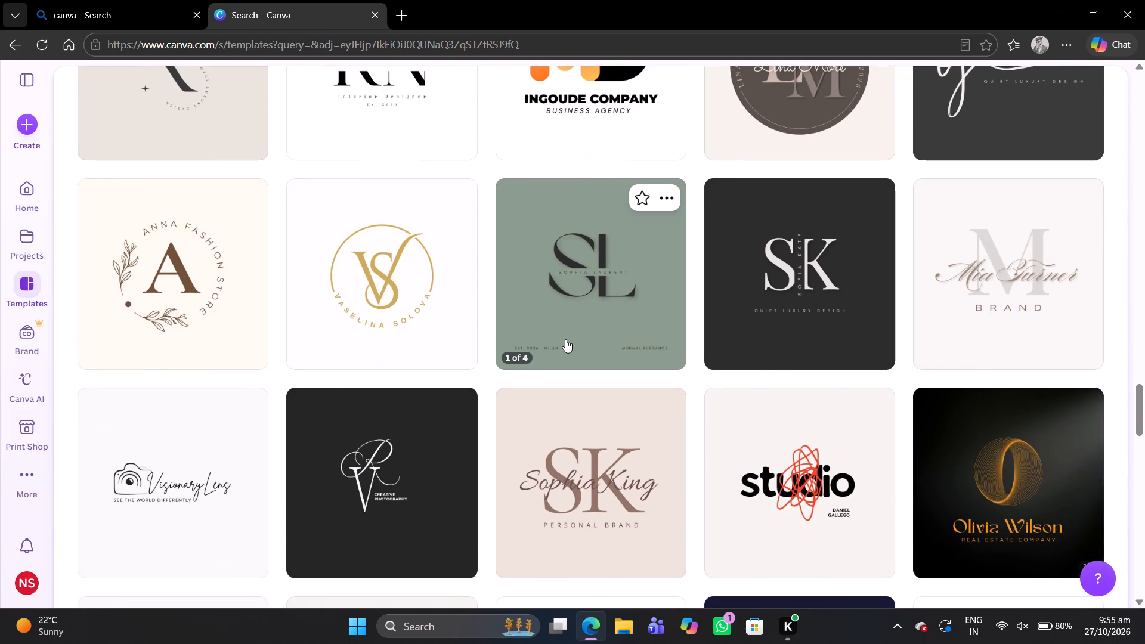
Open the Gold and White Simple VS Initial Logo template, check the similar designs, and start customising it.
{"action": "left_click", "coordinate": [419, 244]}
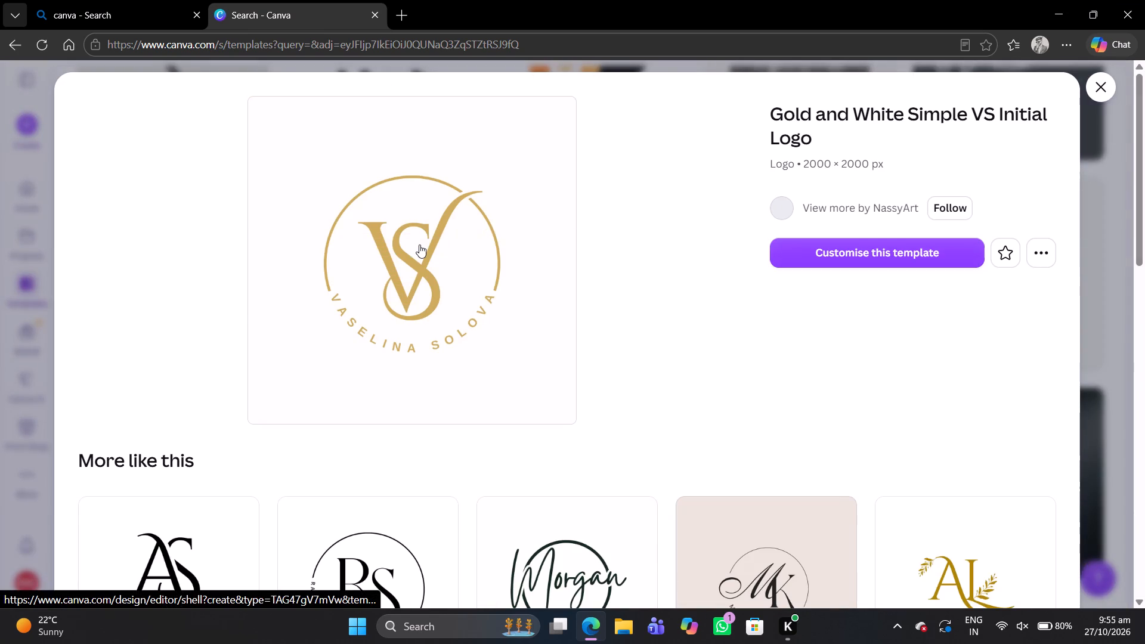
{"action": "scroll", "coordinate": [419, 244], "scroll_direction": "down", "scroll_amount": 3}
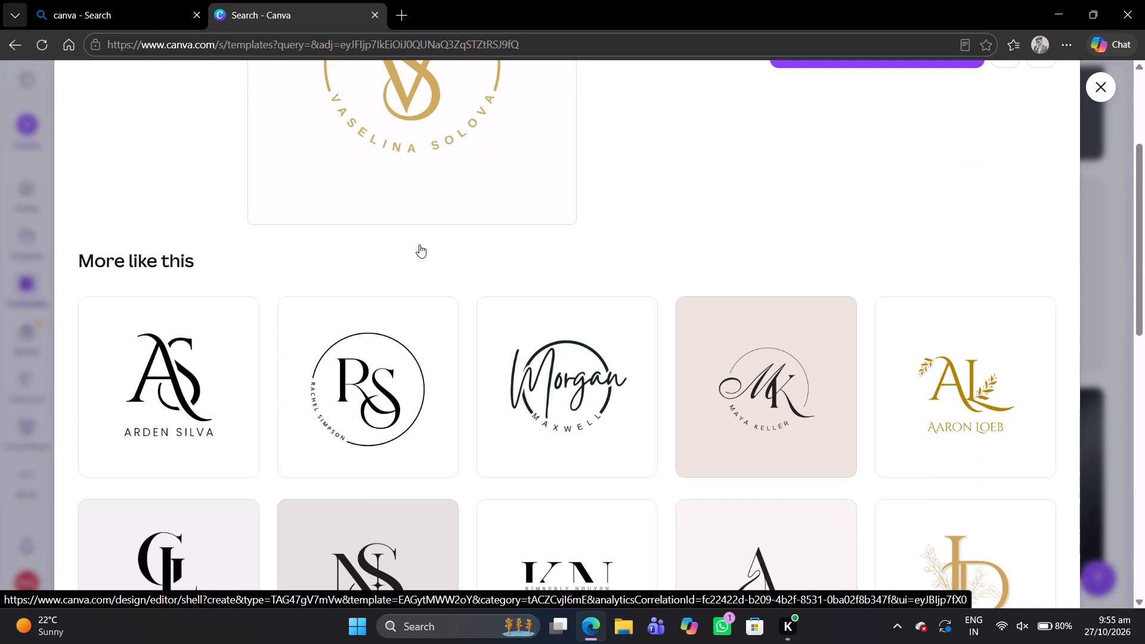
{"action": "scroll", "coordinate": [419, 244], "scroll_direction": "down", "scroll_amount": 4}
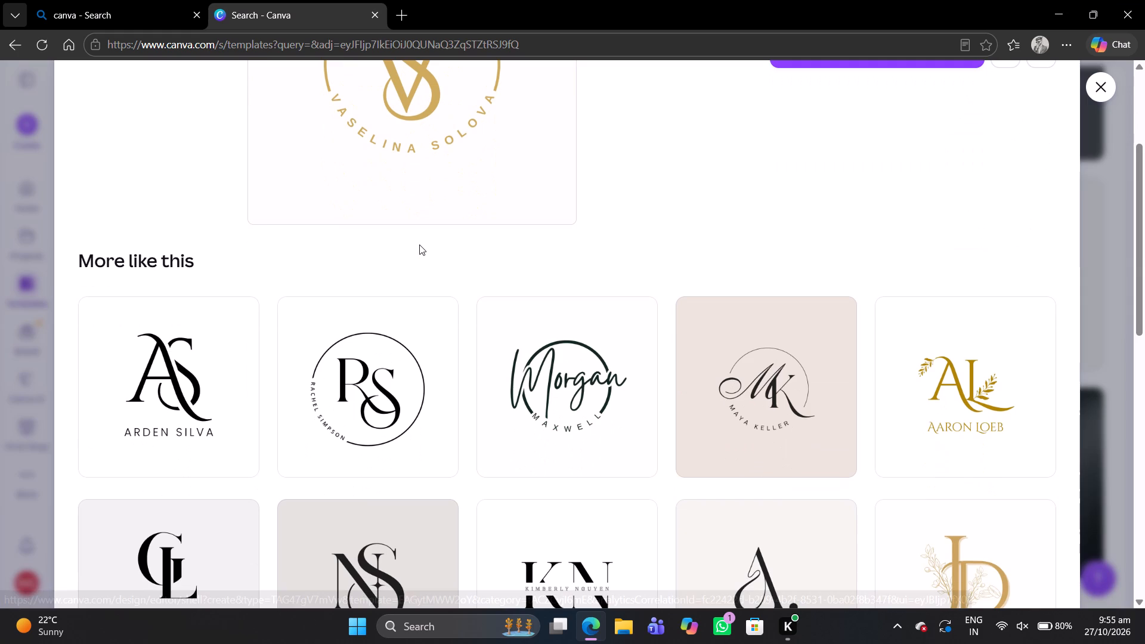
{"action": "scroll", "coordinate": [419, 244], "scroll_direction": "down", "scroll_amount": 3}
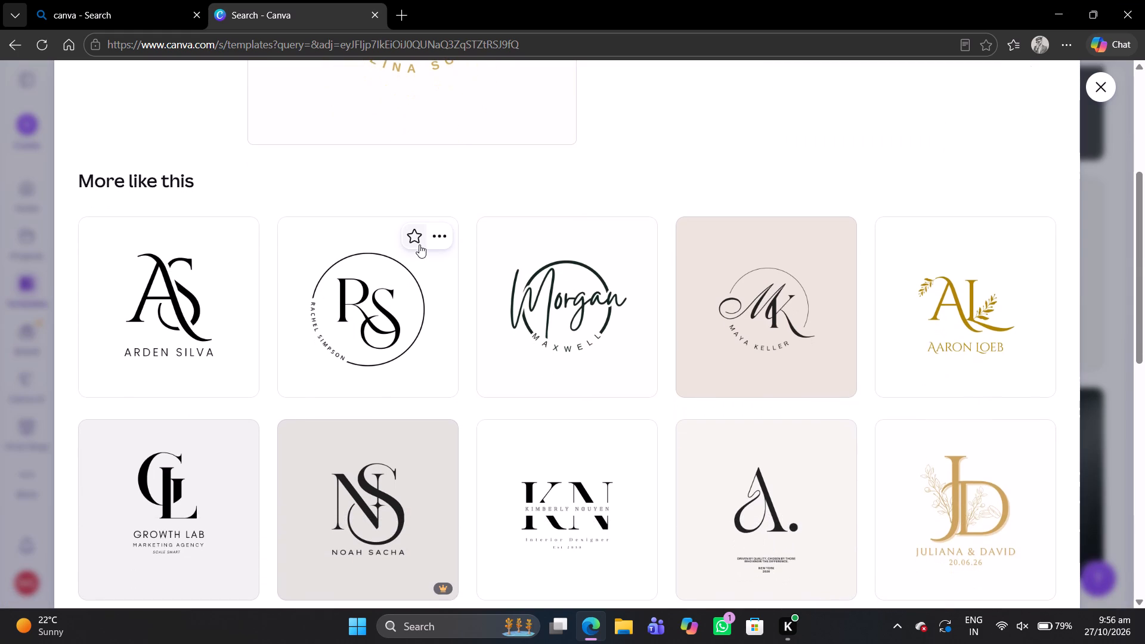
{"action": "scroll", "coordinate": [419, 244], "scroll_direction": "up", "scroll_amount": 2}
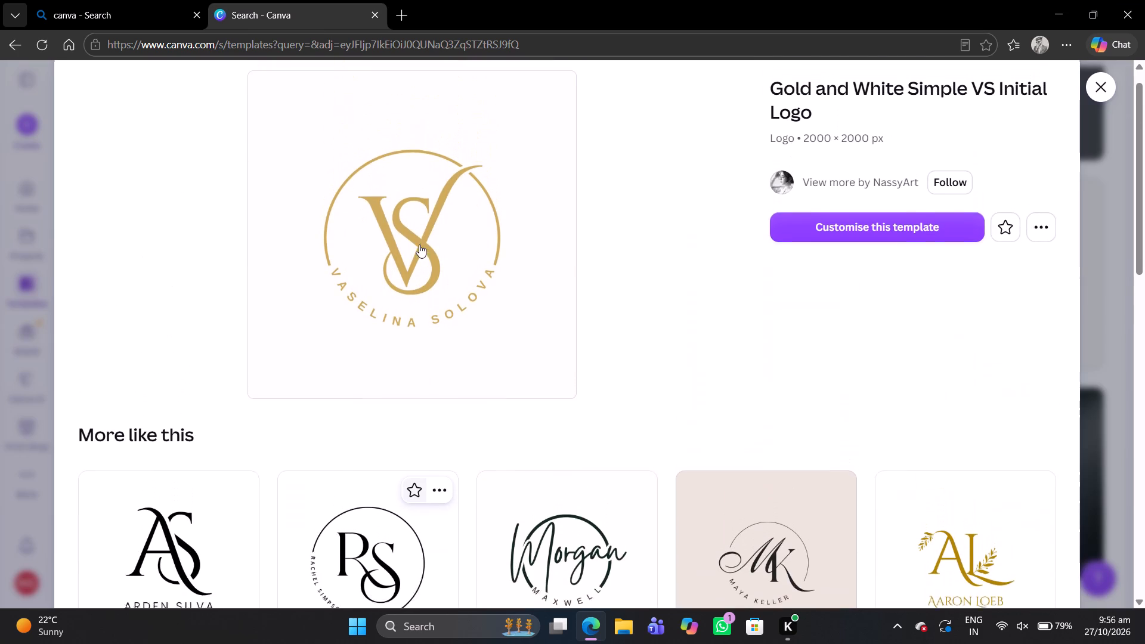
{"action": "left_click", "coordinate": [812, 244]}
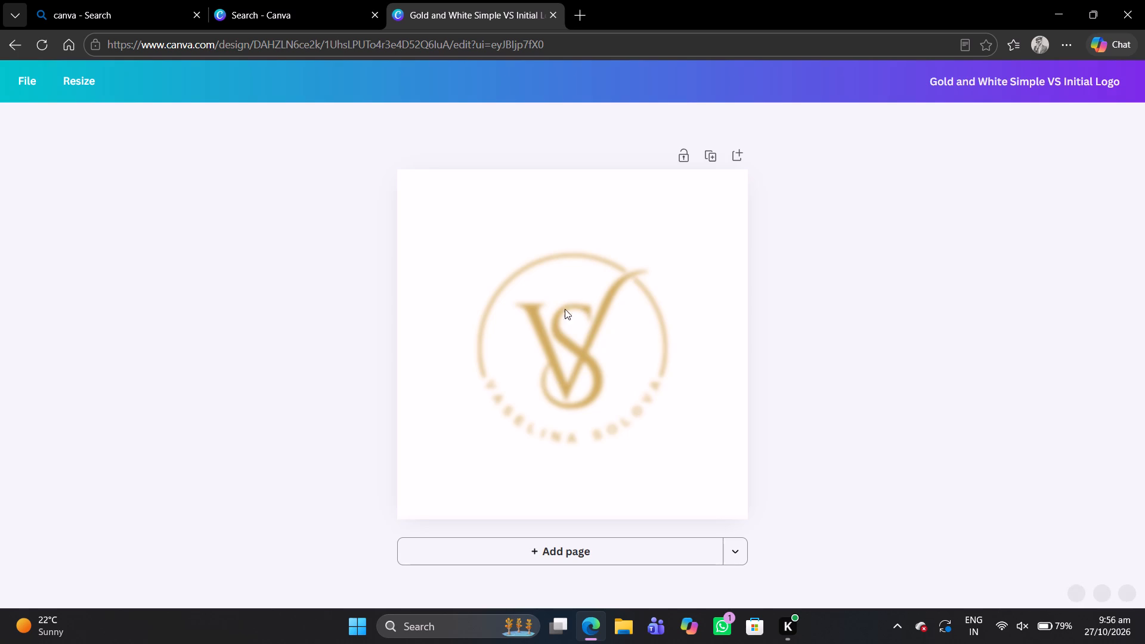
Delete the S initial from the VS monogram inside the circle.
{"action": "left_click", "coordinate": [553, 352]}
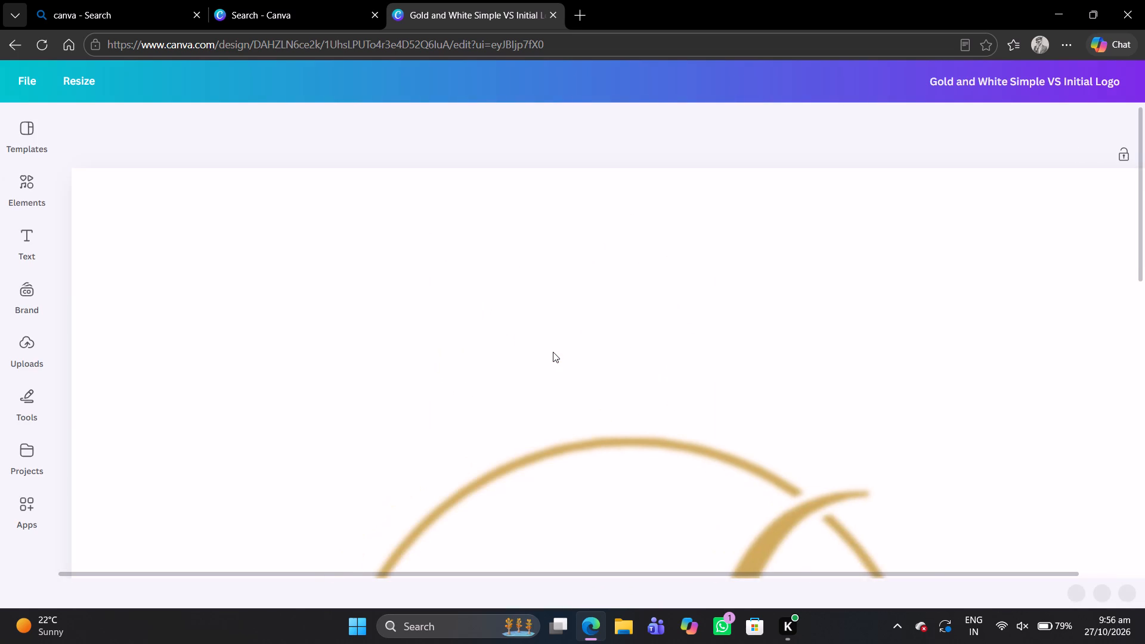
{"action": "scroll", "coordinate": [553, 352], "scroll_direction": "down", "scroll_amount": 3}
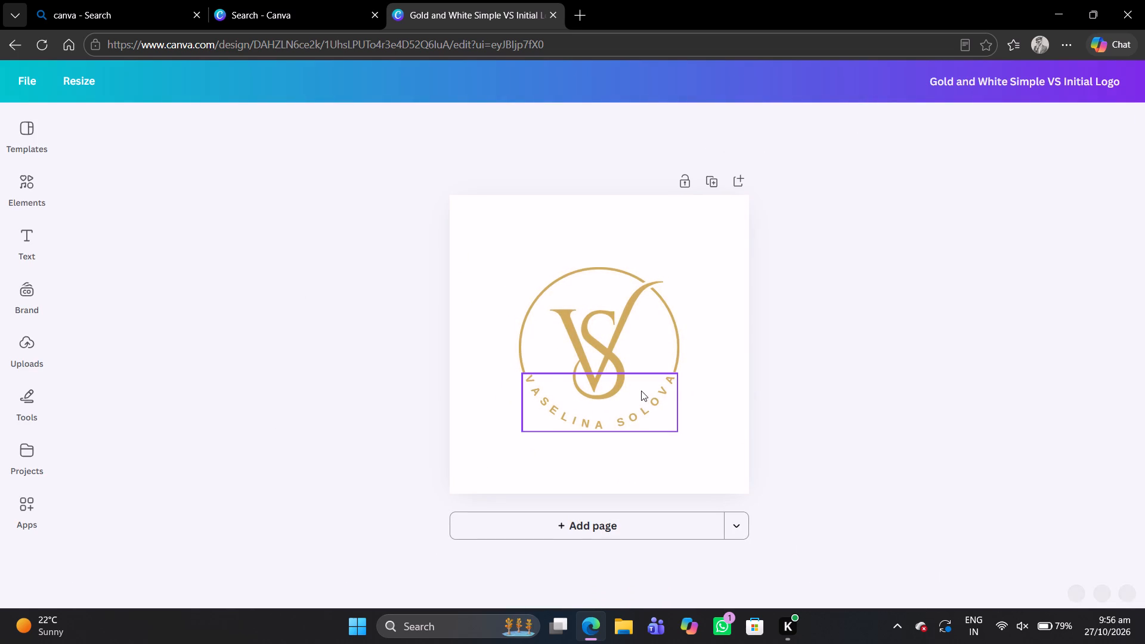
{"action": "left_click", "coordinate": [608, 348]}
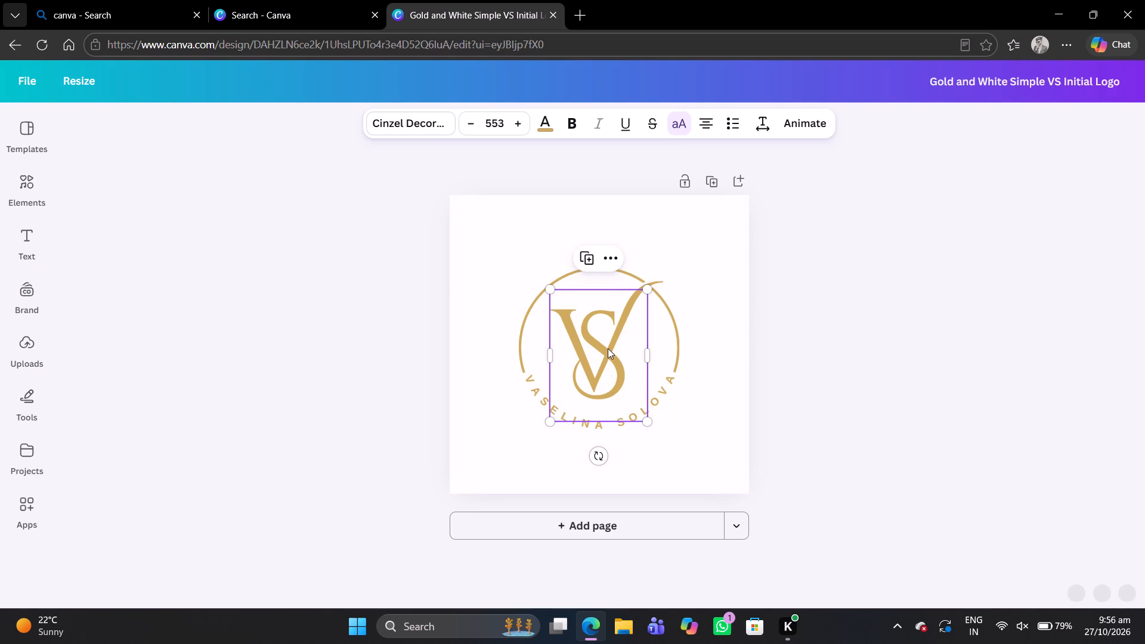
{"action": "double_click", "coordinate": [608, 348]}
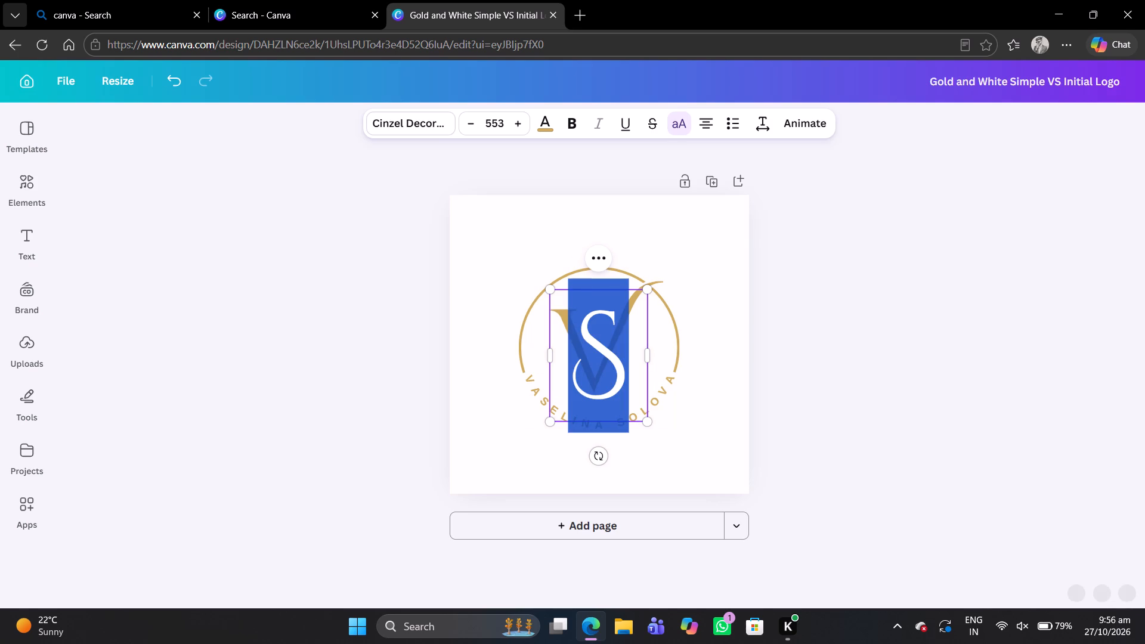
{"action": "left_click", "coordinate": [559, 319]}
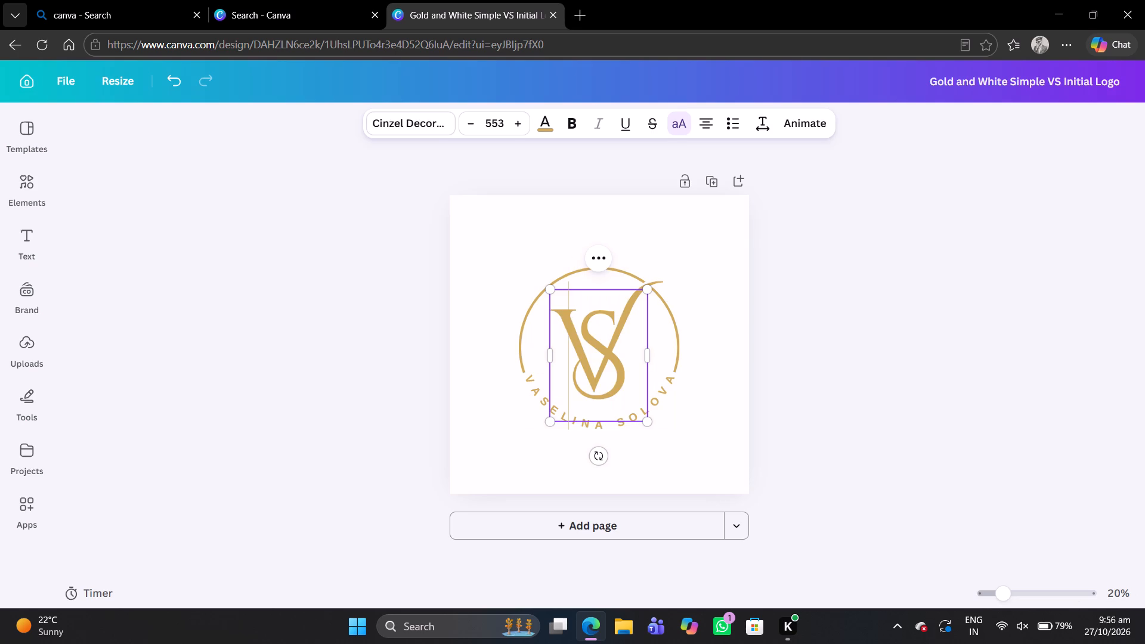
{"action": "key", "text": "BackSpace"}
{"action": "key", "text": "BackSpace"}
{"action": "left_click", "coordinate": [575, 315]}
{"action": "left_click", "coordinate": [605, 356]}
{"action": "key", "text": "BackSpace"}
{"action": "key", "text": "BackSpace"}
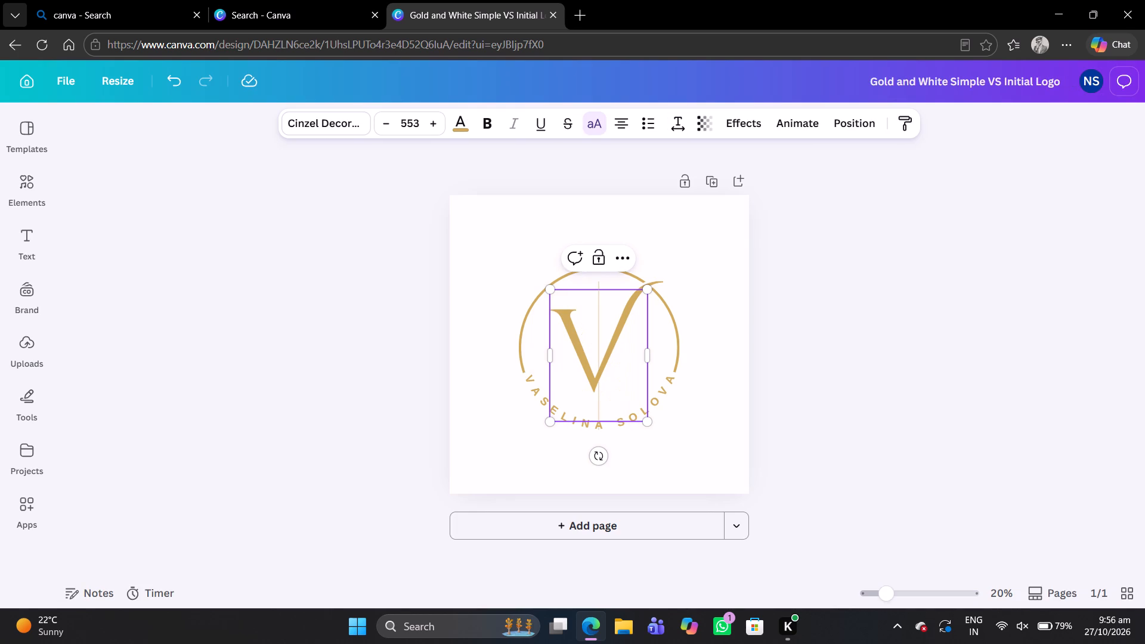
{"action": "left_click", "coordinate": [699, 401]}
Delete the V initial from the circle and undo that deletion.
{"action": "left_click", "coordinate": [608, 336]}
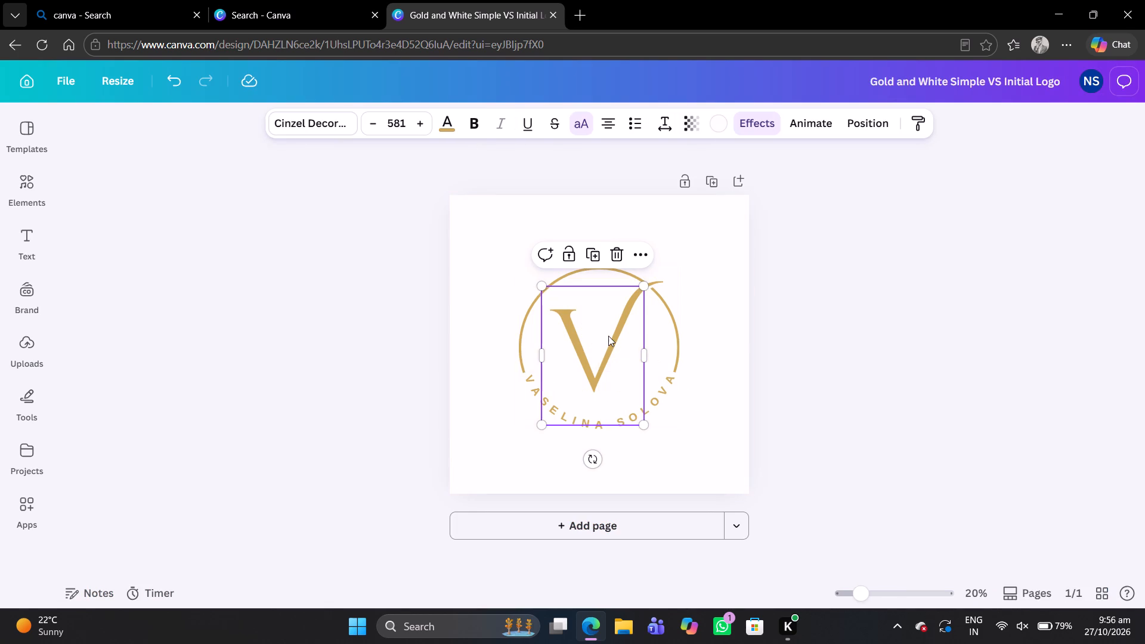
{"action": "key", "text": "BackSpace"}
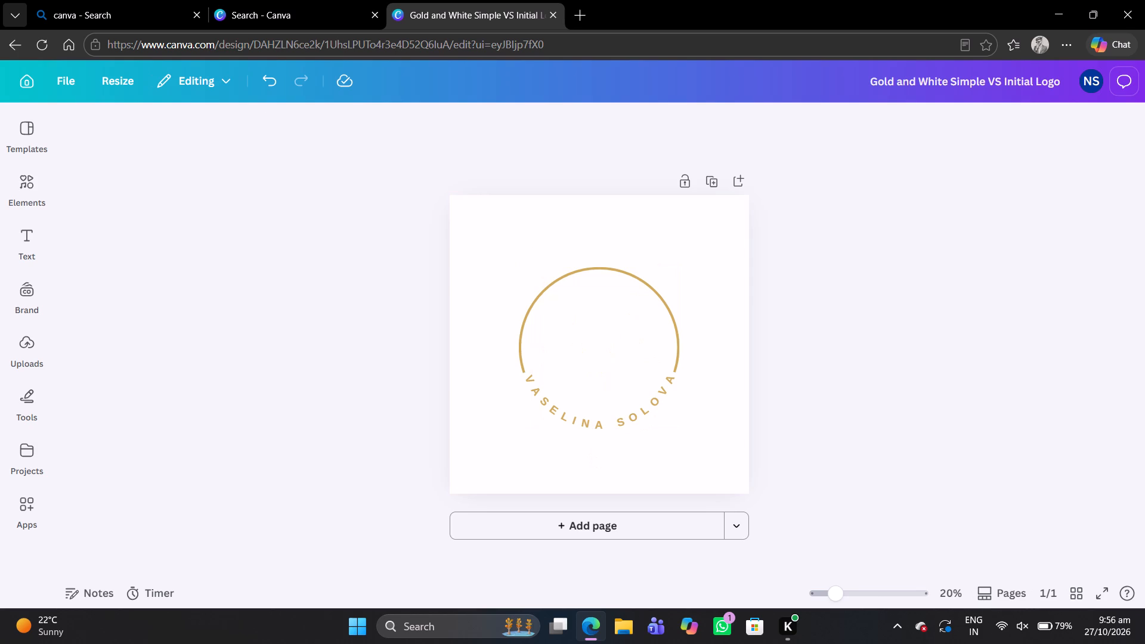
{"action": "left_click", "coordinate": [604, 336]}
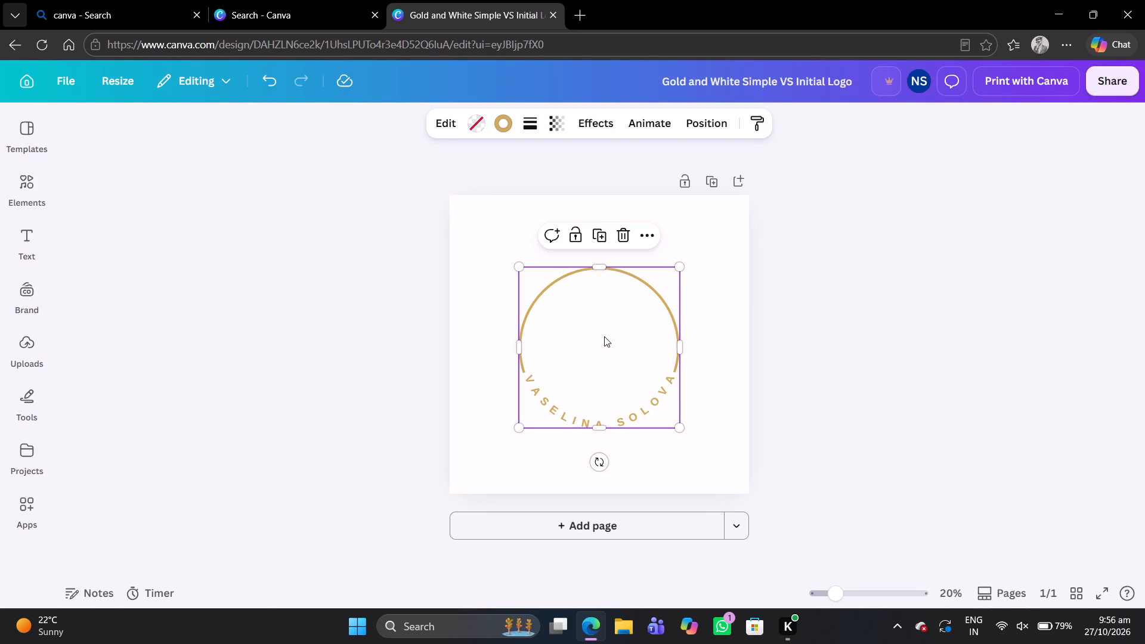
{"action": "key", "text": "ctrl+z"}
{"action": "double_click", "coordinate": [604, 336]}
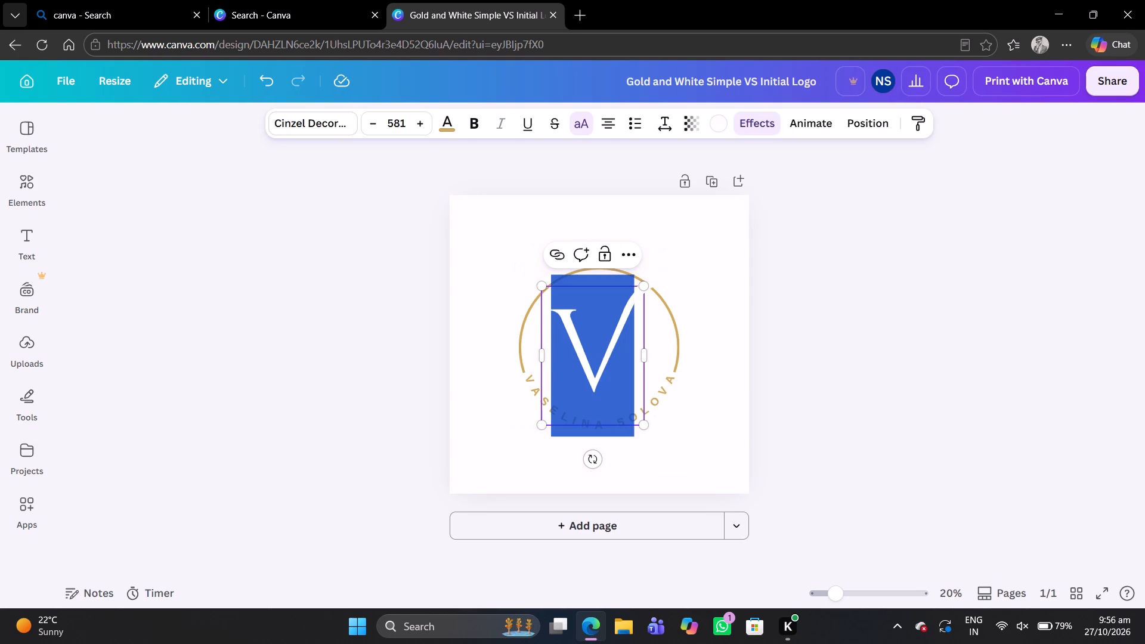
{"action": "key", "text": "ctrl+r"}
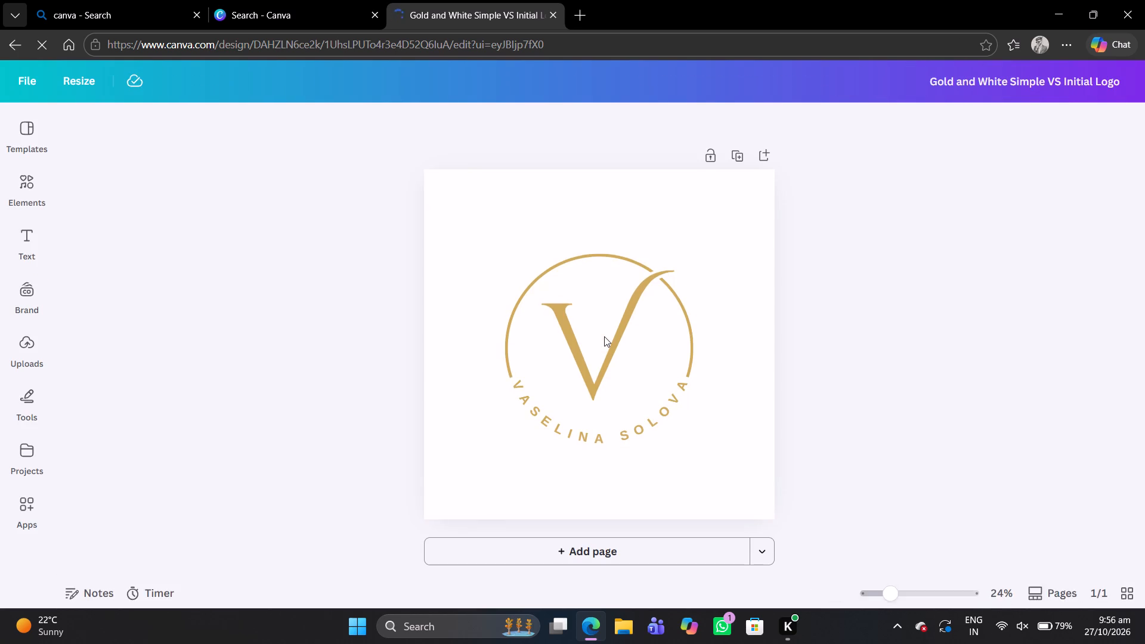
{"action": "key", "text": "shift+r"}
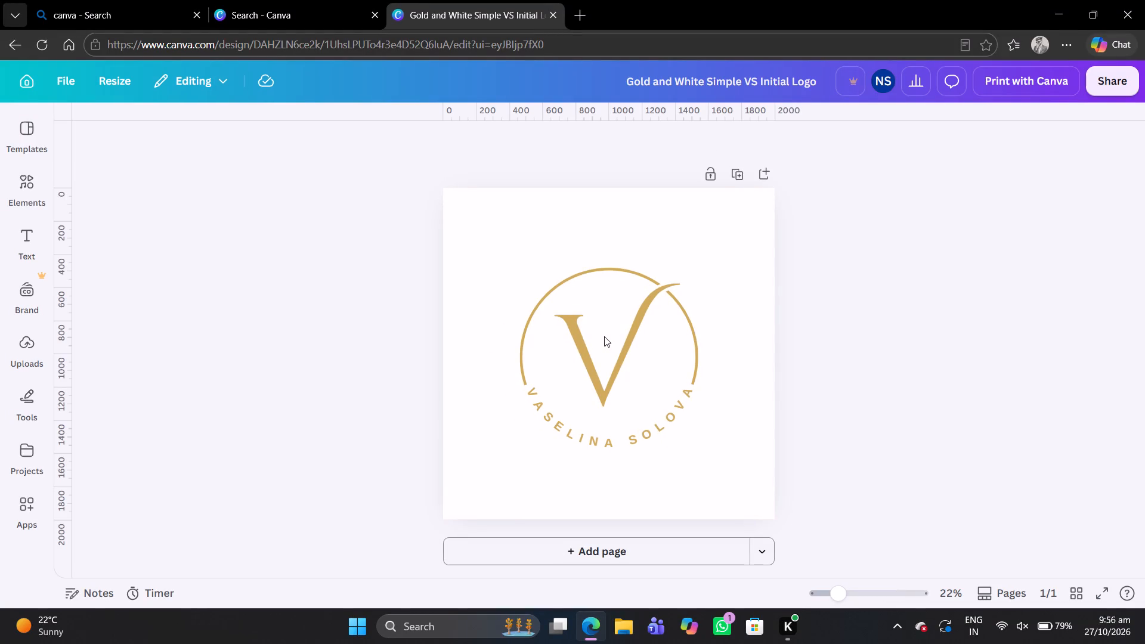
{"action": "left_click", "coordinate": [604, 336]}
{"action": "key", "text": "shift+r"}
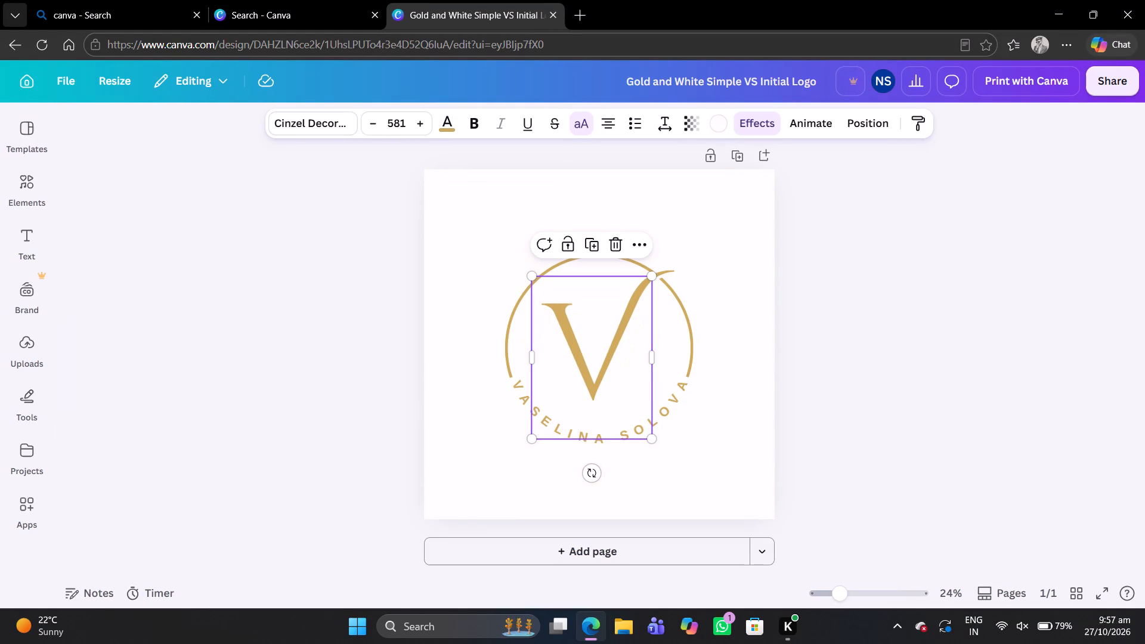
Replace the V initial inside the circle with the letter R.
{"action": "double_click", "coordinate": [617, 346]}
{"action": "key", "text": "shift+r"}
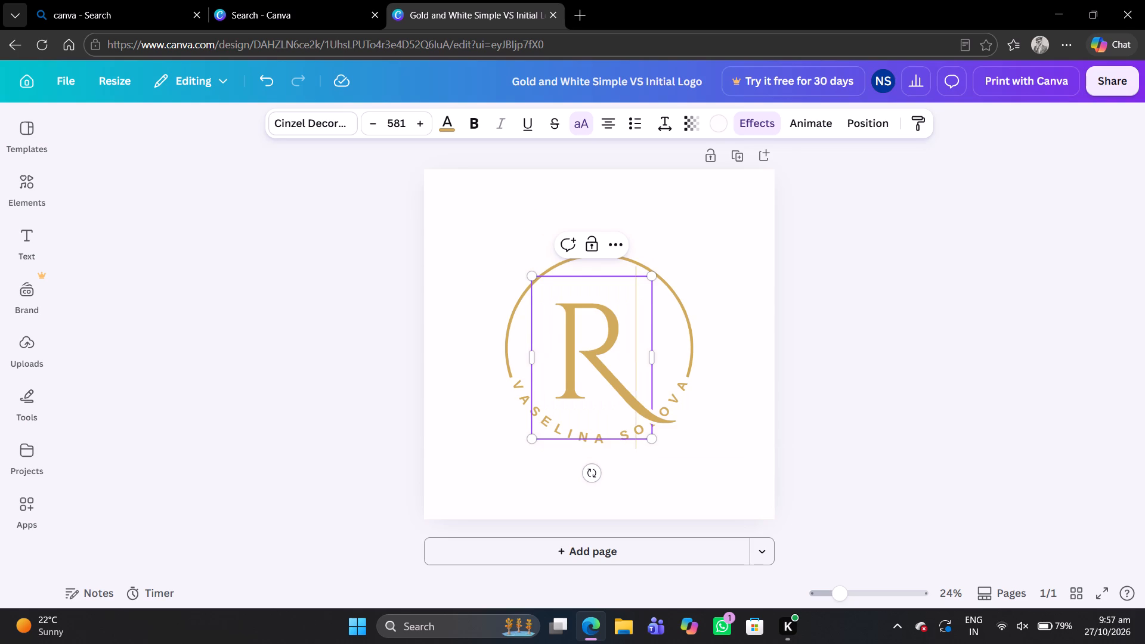
{"action": "key", "text": "shift+i"}
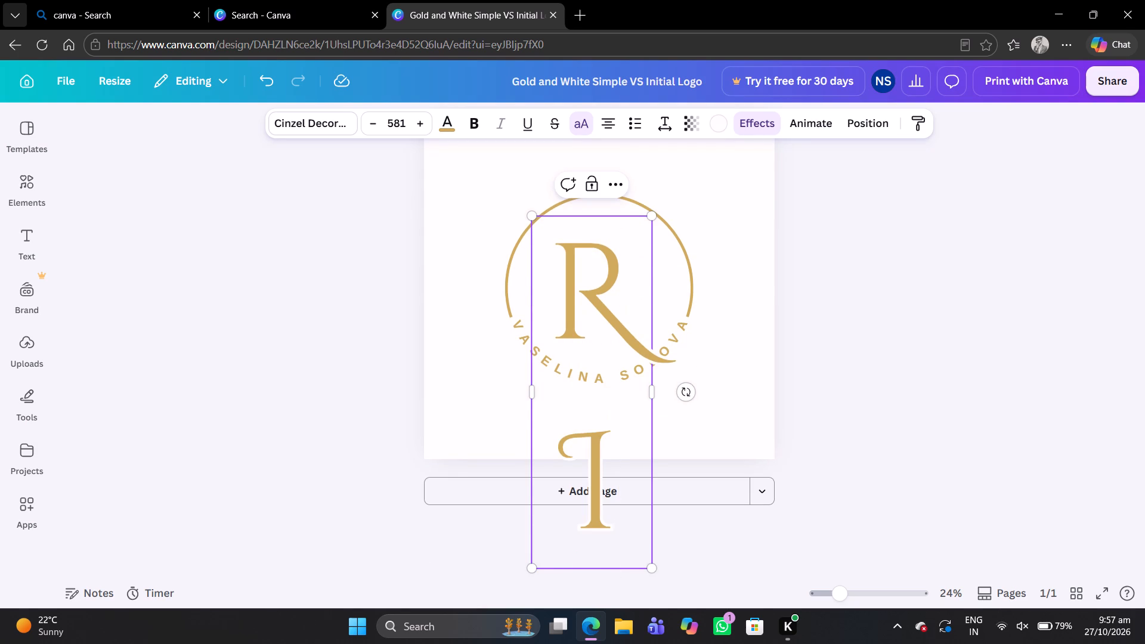
{"action": "key", "text": "BackSpace"}
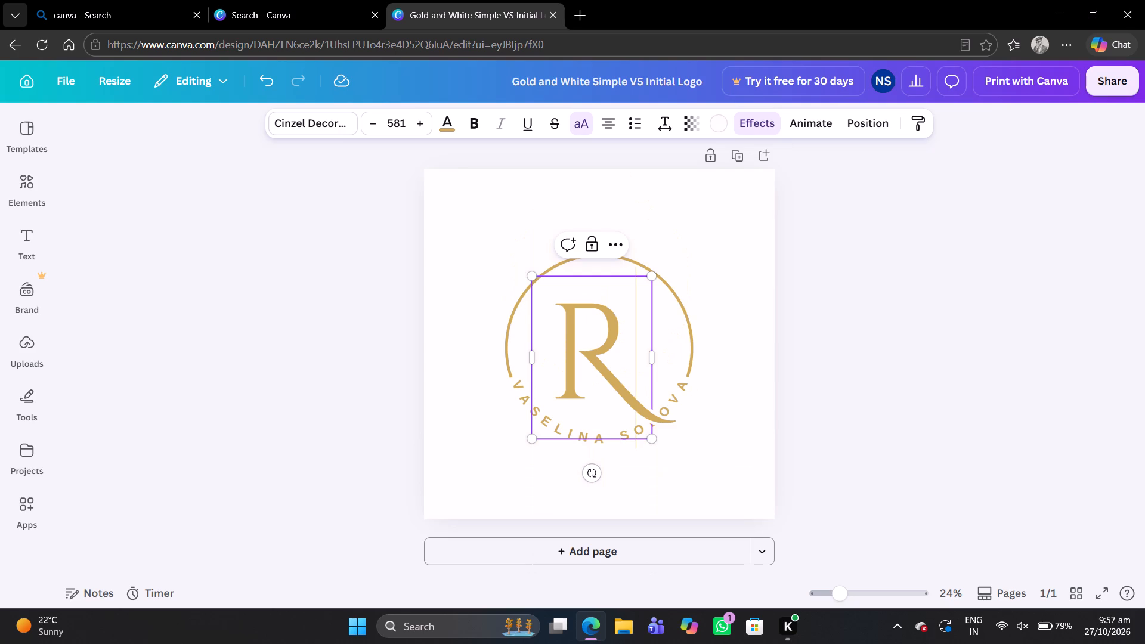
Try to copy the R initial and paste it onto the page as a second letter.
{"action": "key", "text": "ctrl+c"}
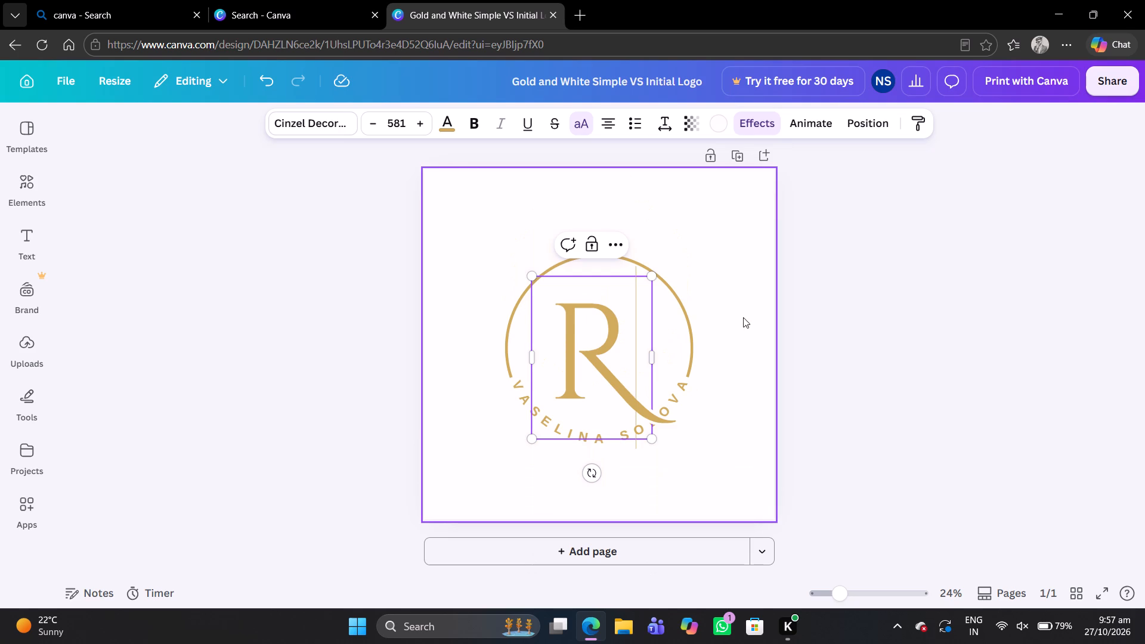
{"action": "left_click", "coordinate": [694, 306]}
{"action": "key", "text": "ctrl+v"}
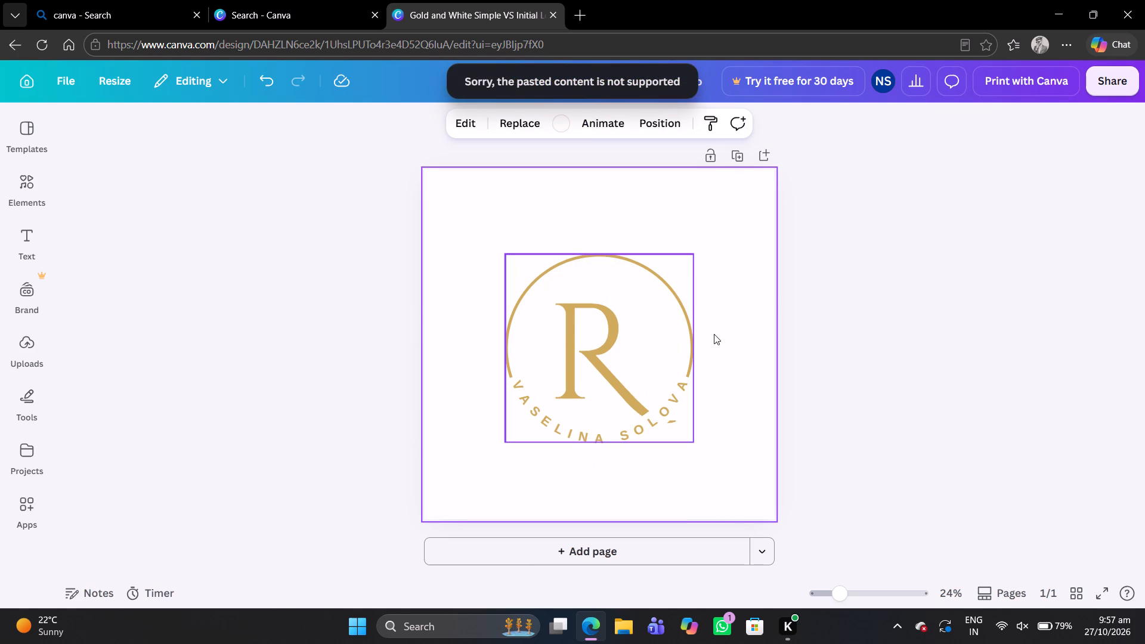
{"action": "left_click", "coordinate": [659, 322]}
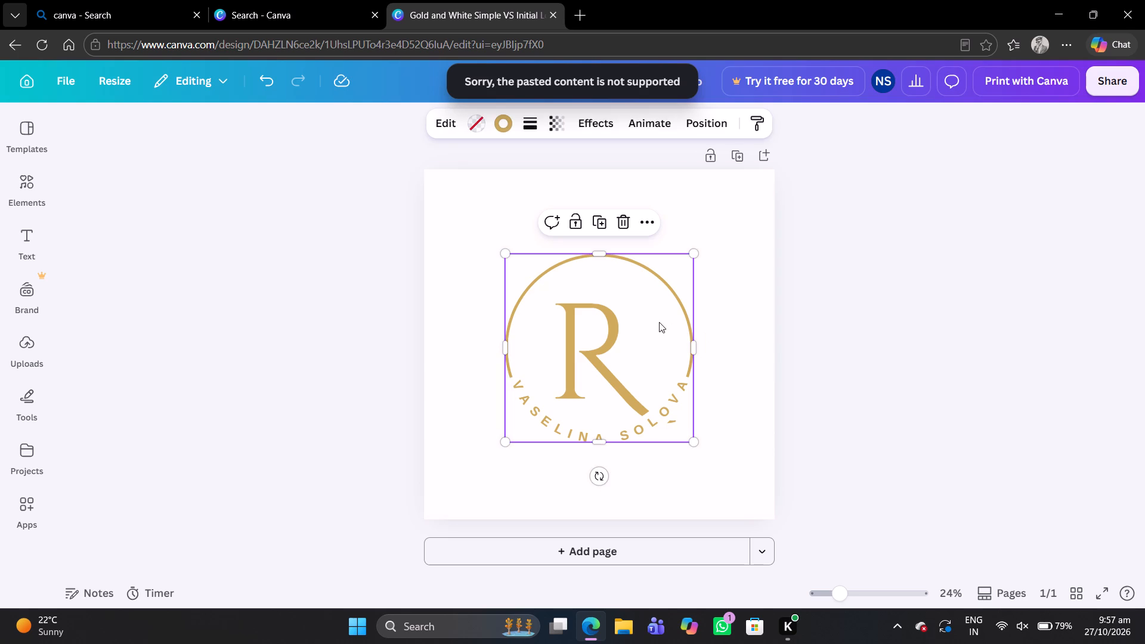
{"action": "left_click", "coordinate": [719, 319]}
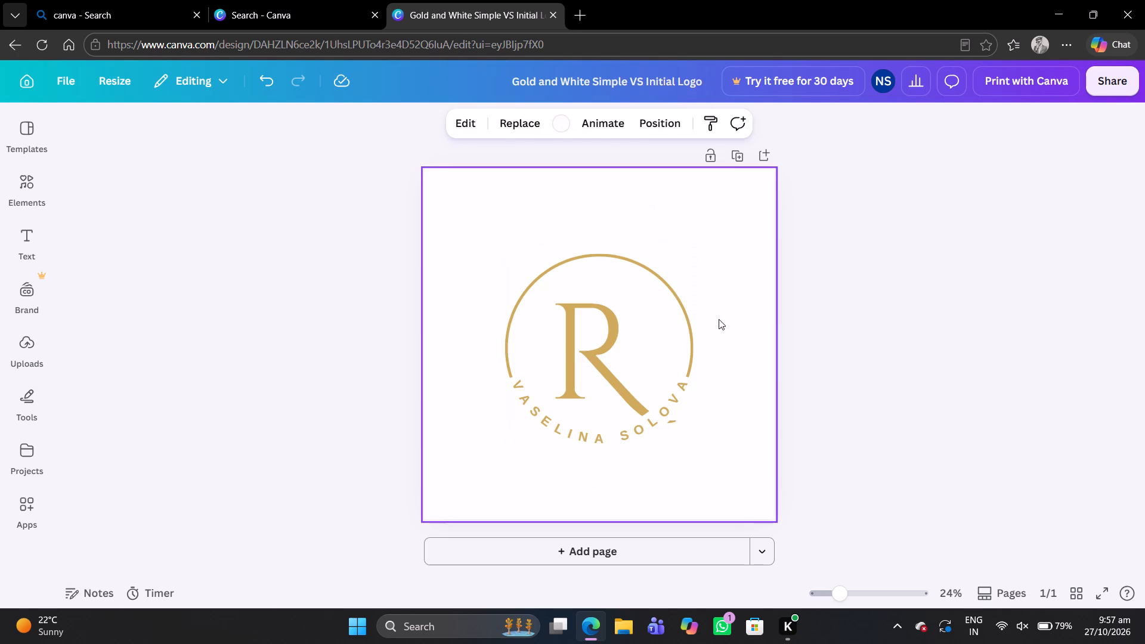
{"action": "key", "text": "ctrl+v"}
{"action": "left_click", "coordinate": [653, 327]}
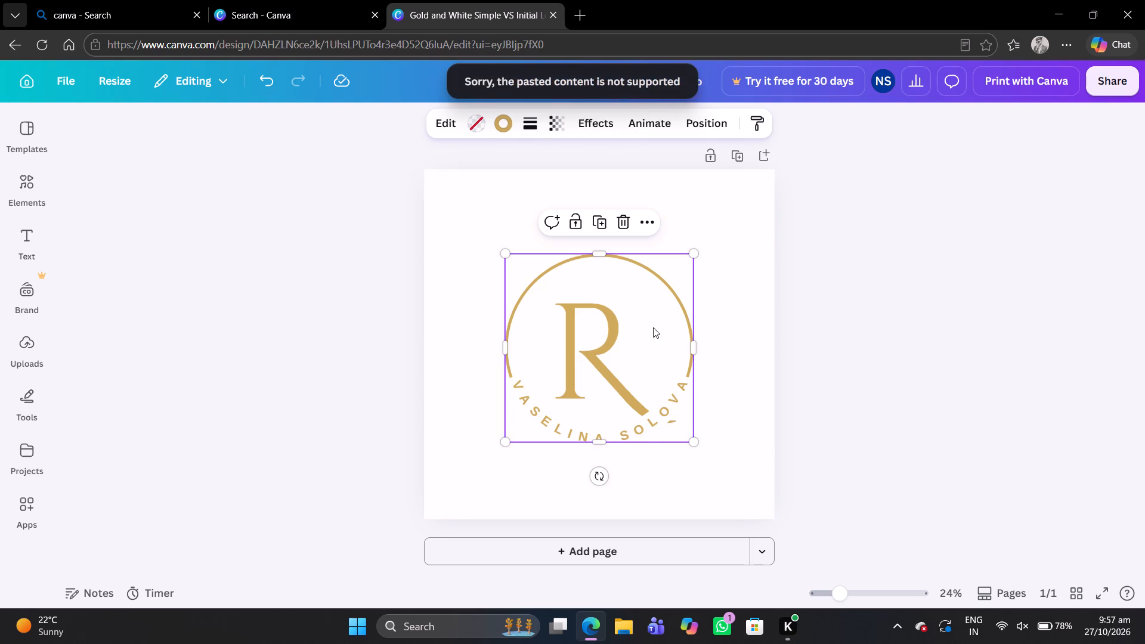
Look through the available text styles and Brand Kit options for adding another initial.
{"action": "left_click", "coordinate": [26, 243]}
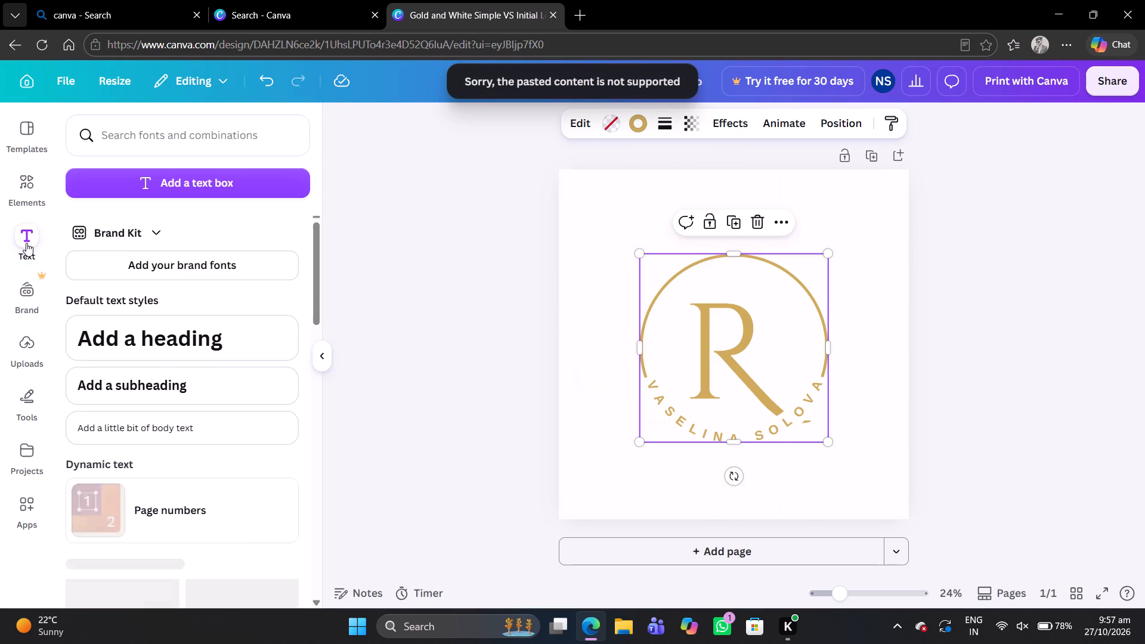
{"action": "left_click", "coordinate": [742, 342]}
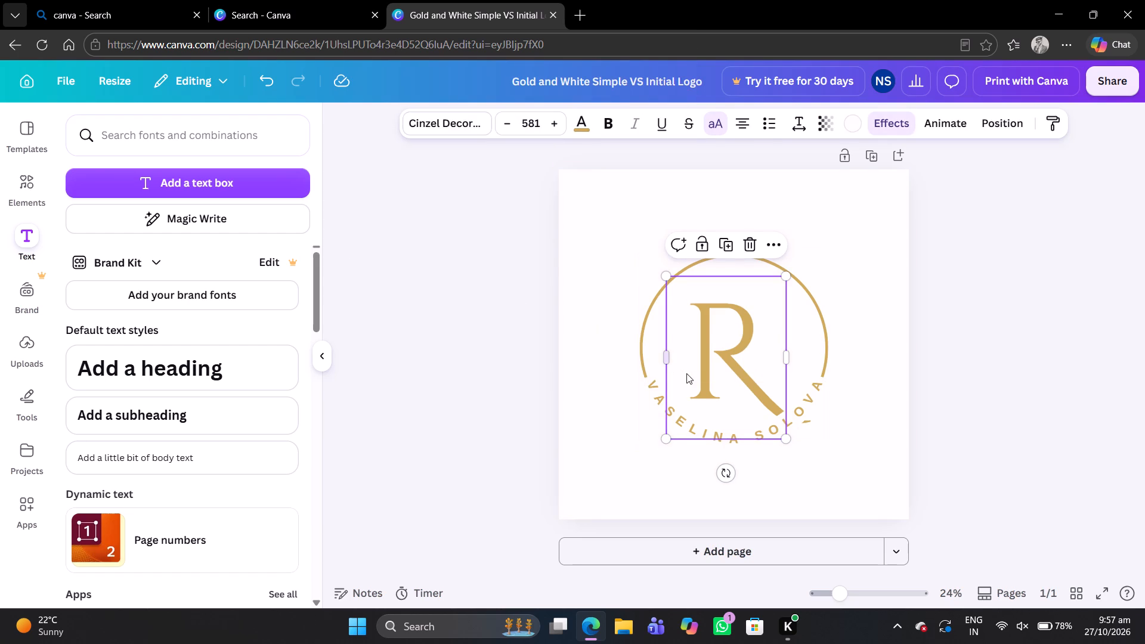
{"action": "scroll", "coordinate": [86, 403], "scroll_direction": "down", "scroll_amount": 2}
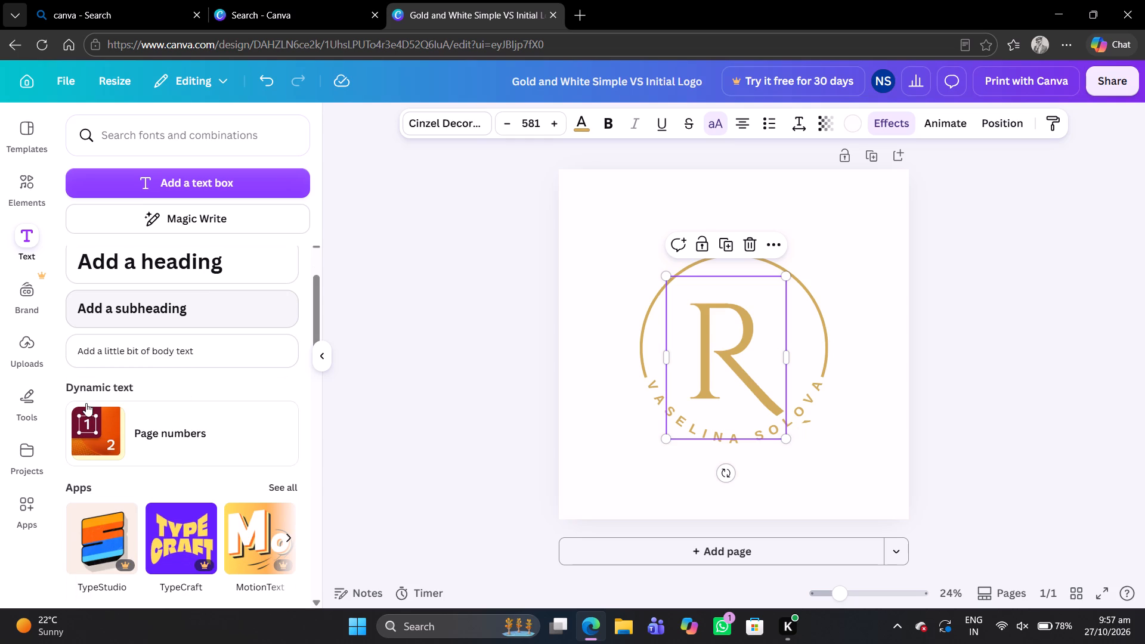
{"action": "scroll", "coordinate": [86, 403], "scroll_direction": "down", "scroll_amount": 1}
{"action": "scroll", "coordinate": [86, 403], "scroll_direction": "up", "scroll_amount": 1}
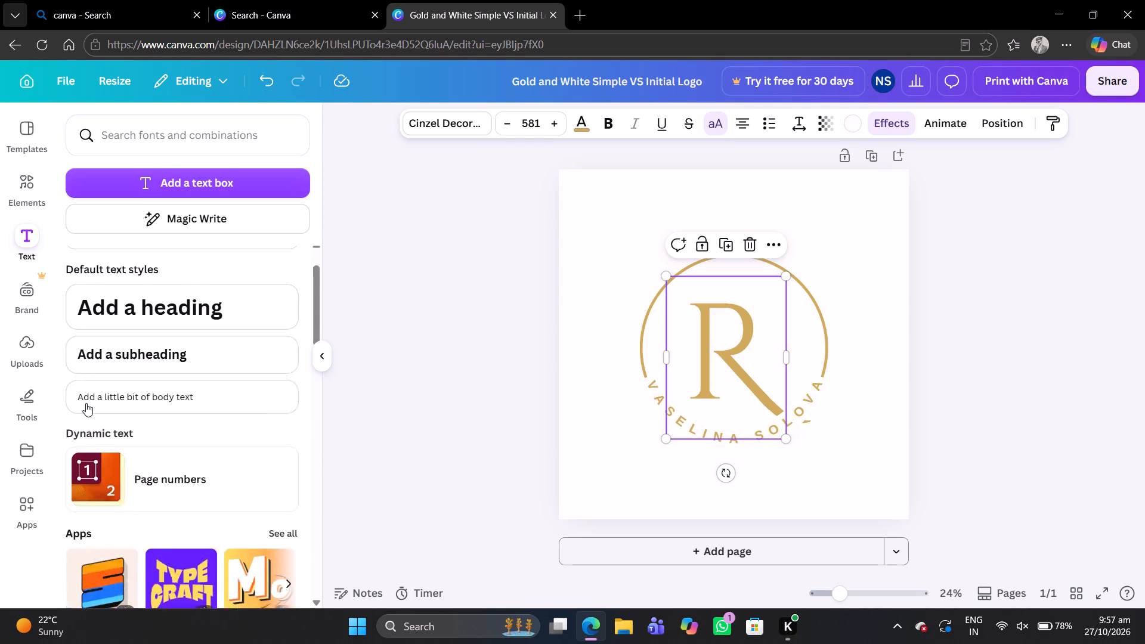
{"action": "scroll", "coordinate": [86, 403], "scroll_direction": "up", "scroll_amount": 2}
{"action": "left_click", "coordinate": [151, 265]}
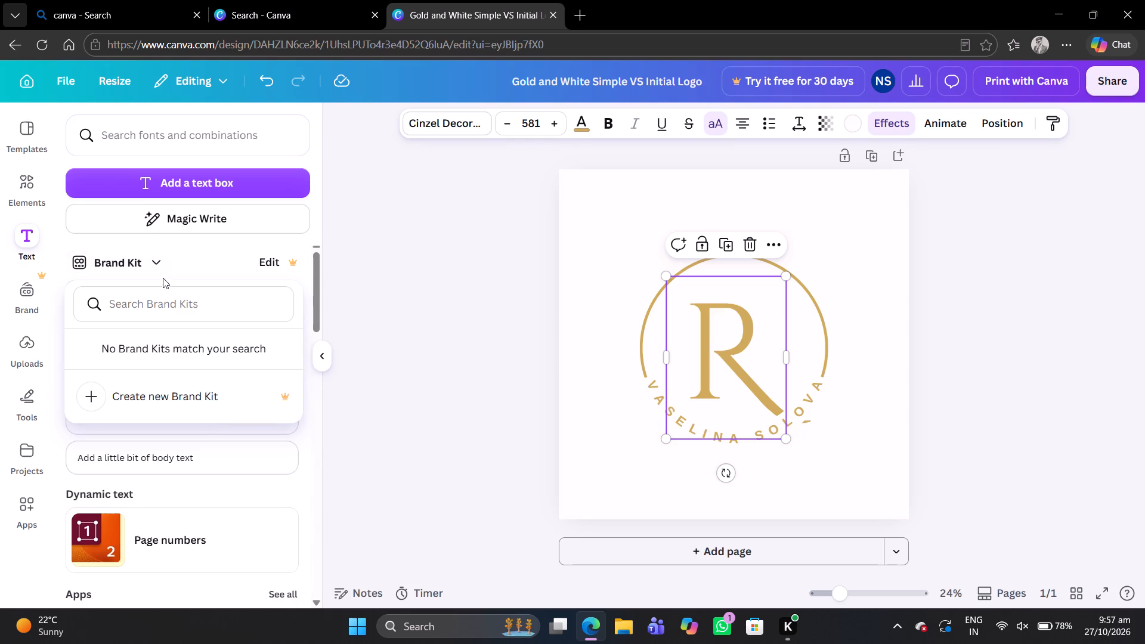
{"action": "left_click", "coordinate": [161, 271]}
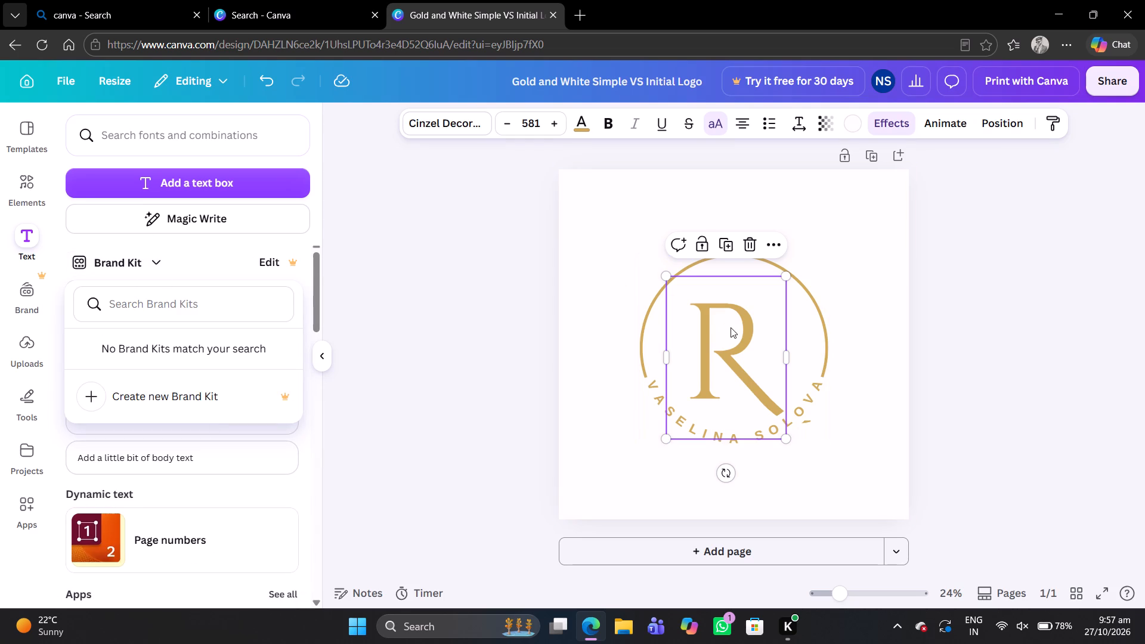
Copy the R text element and paste a duplicate of it onto the logo page.
{"action": "double_click", "coordinate": [731, 327]}
{"action": "left_click", "coordinate": [731, 327]}
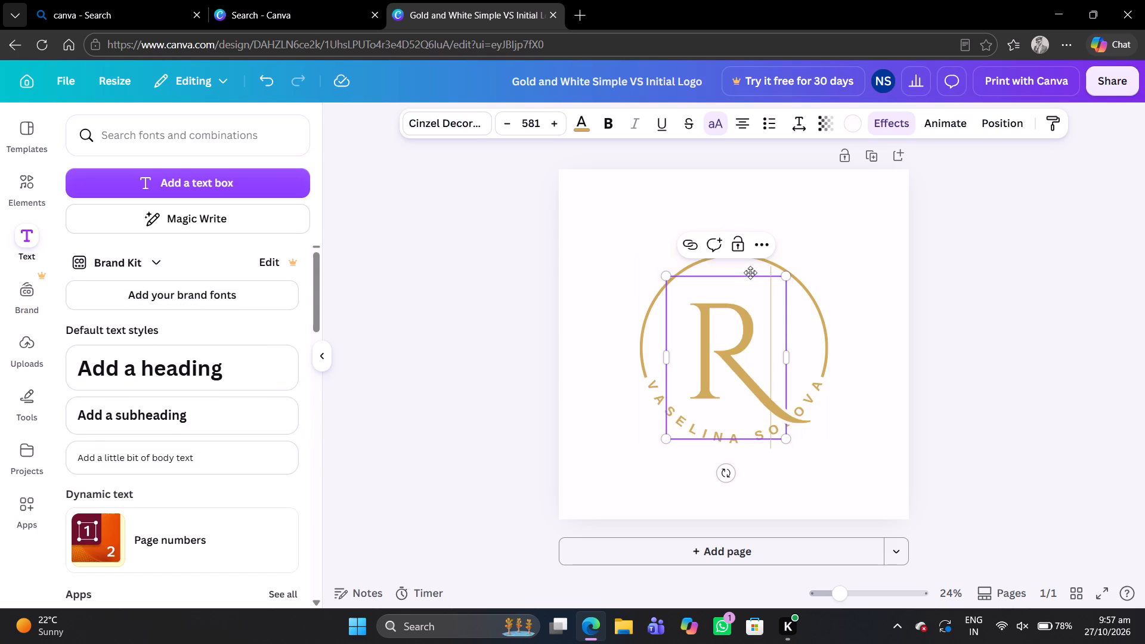
{"action": "left_click", "coordinate": [749, 249]}
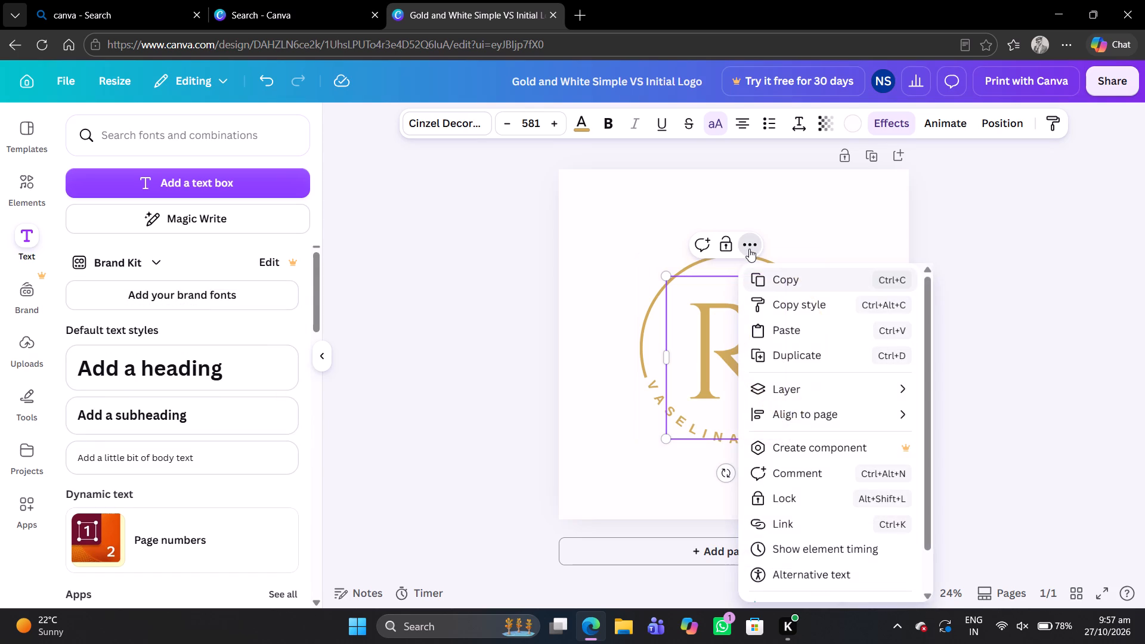
{"action": "left_click", "coordinate": [796, 271]}
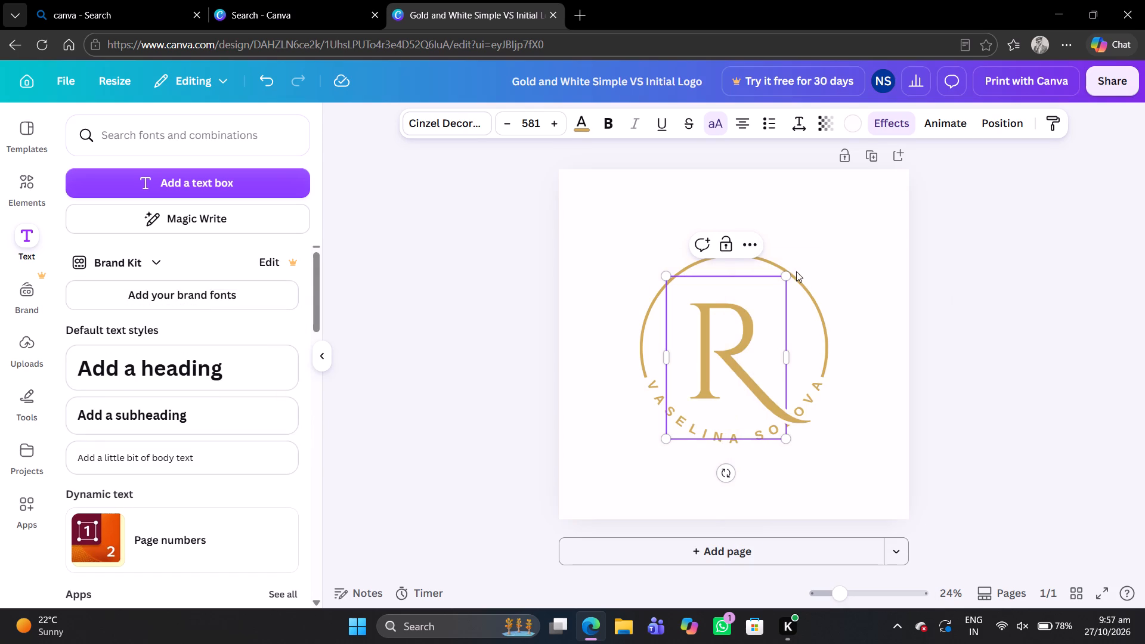
{"action": "left_click", "coordinate": [809, 326]}
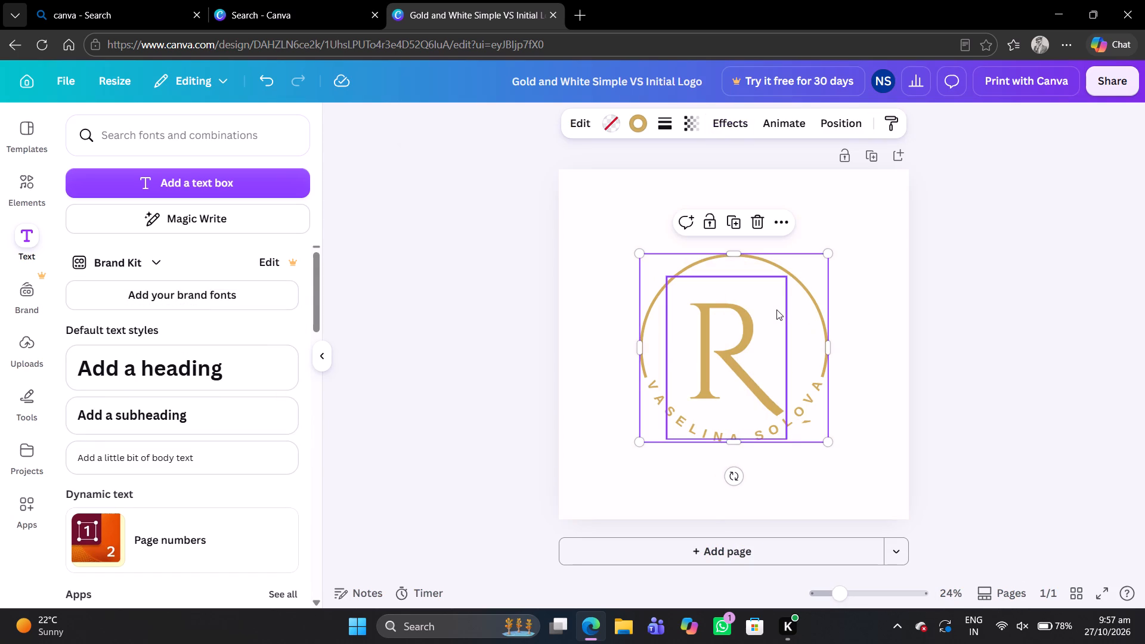
{"action": "left_click", "coordinate": [850, 185]}
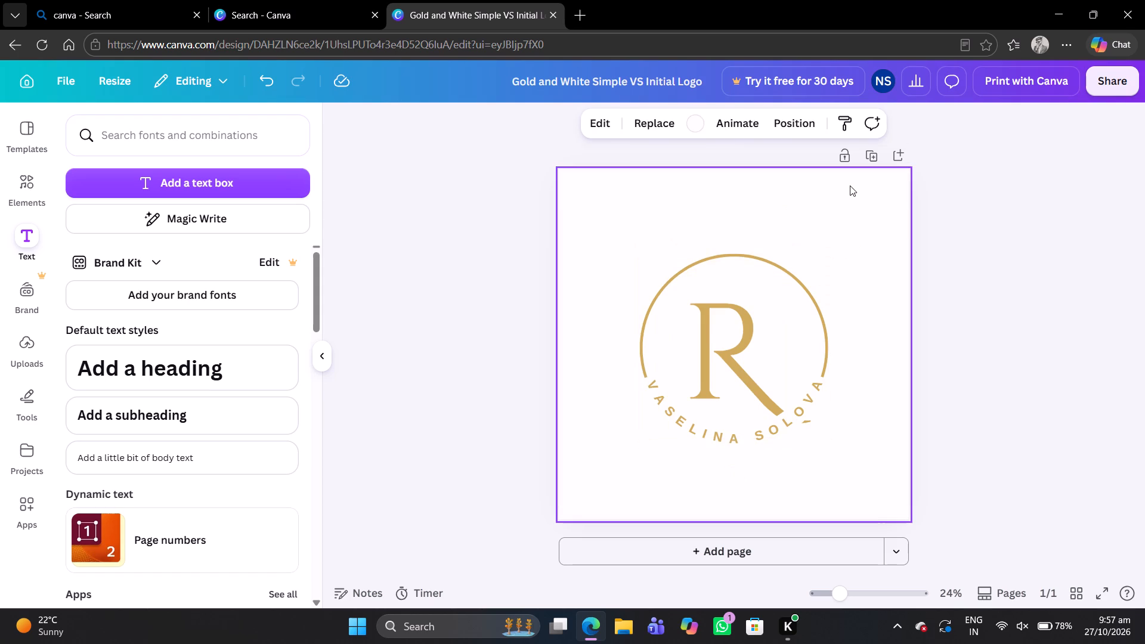
{"action": "key", "text": "ctrl+v"}
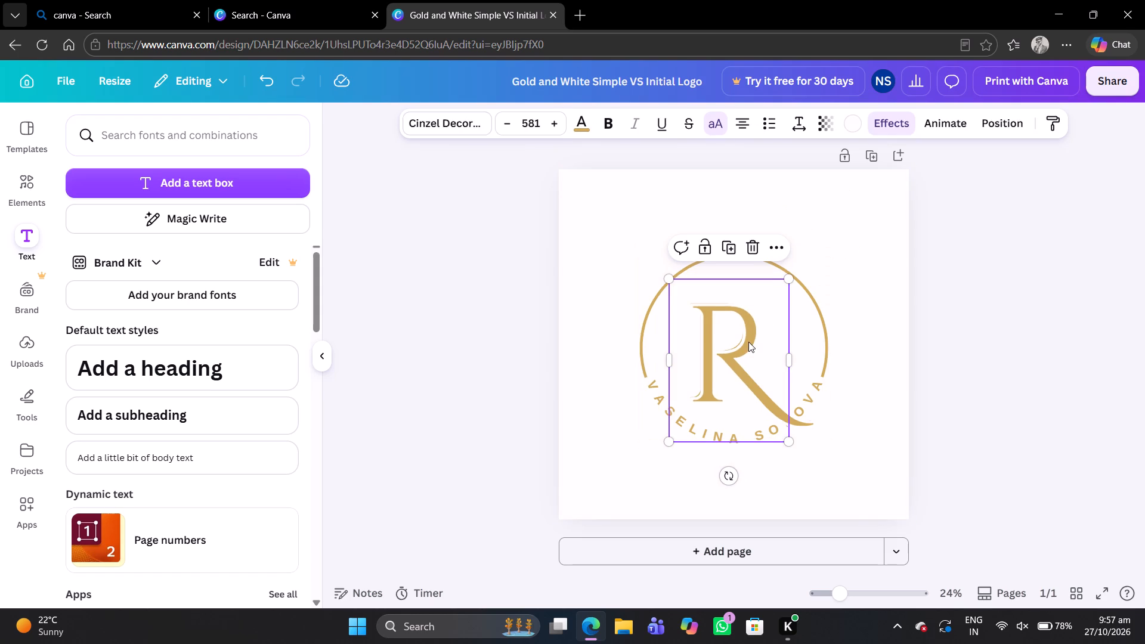
Change the duplicated R on the logo to the letter I, removing any extra letter pasted into its text box.
{"action": "double_click", "coordinate": [748, 342]}
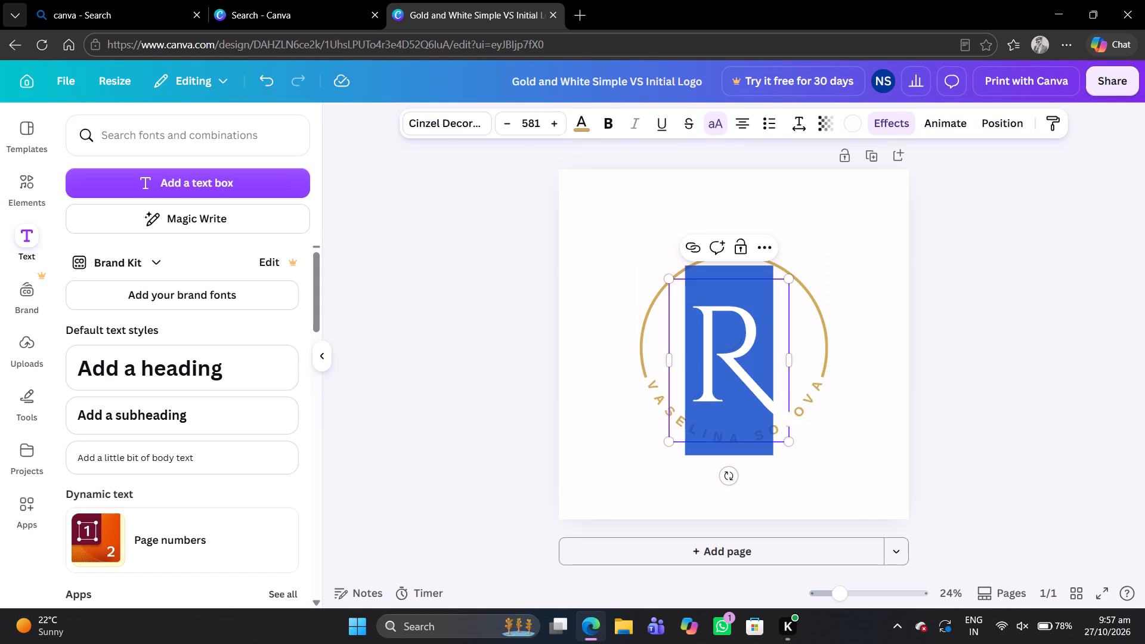
{"action": "key", "text": "shift+i"}
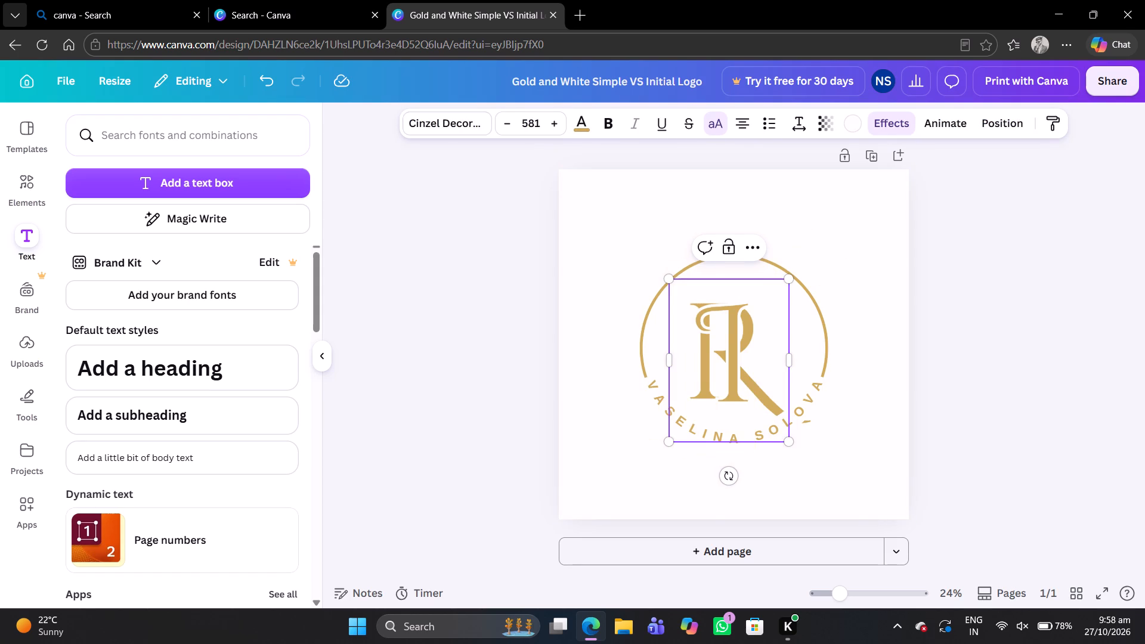
{"action": "key", "text": "ctrl+v"}
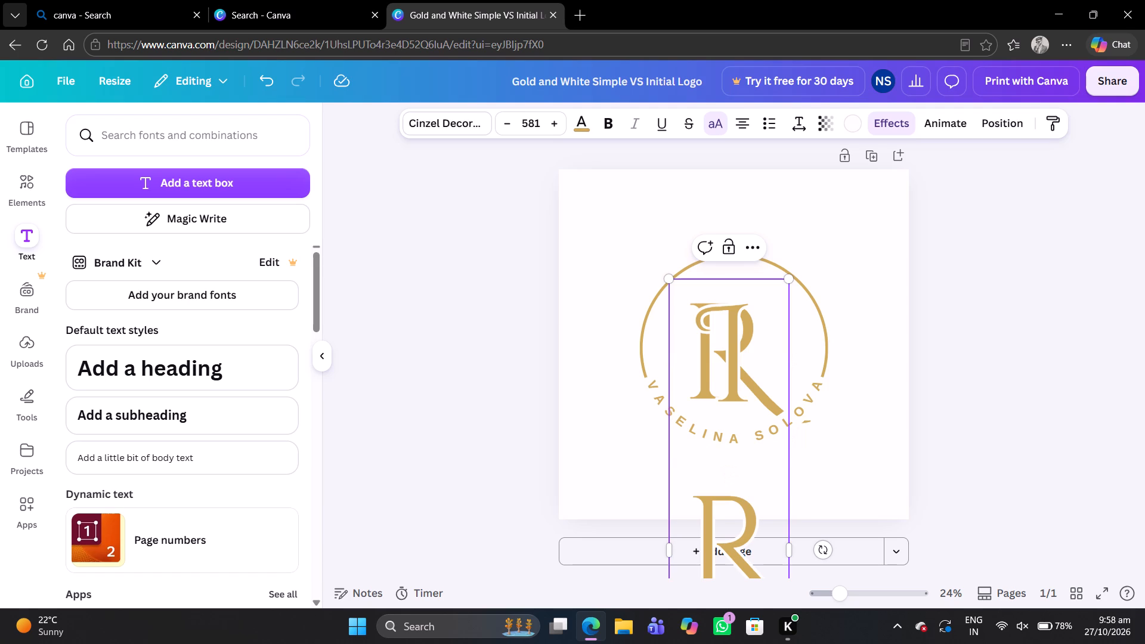
{"action": "key", "text": "BackSpace"}
{"action": "key", "text": "BackSpace"}
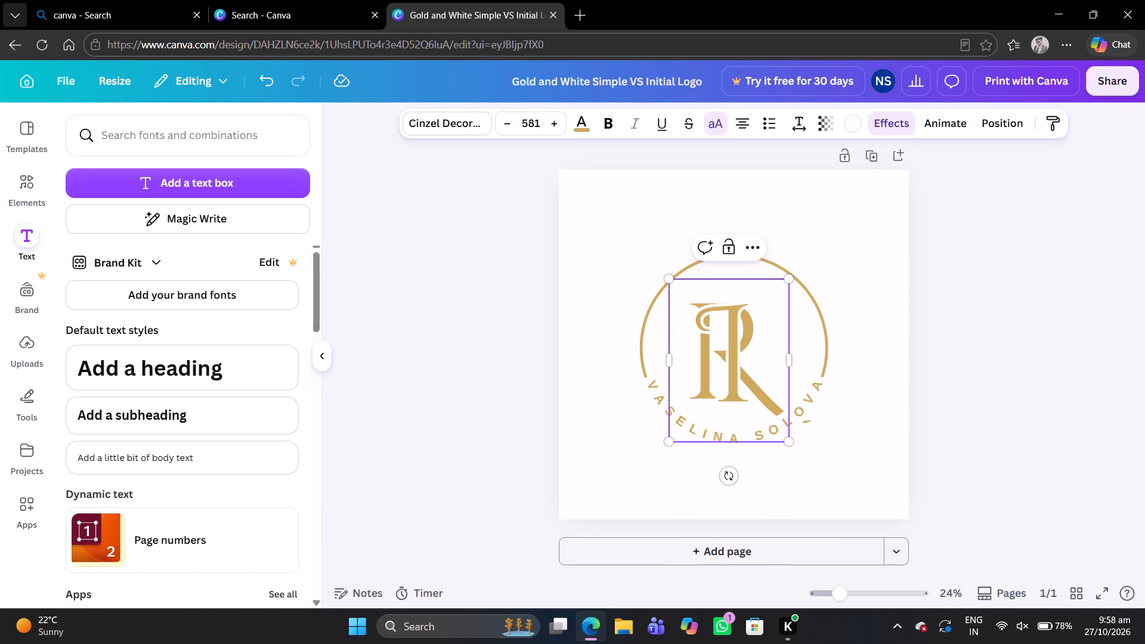
{"action": "left_click", "coordinate": [834, 278]}
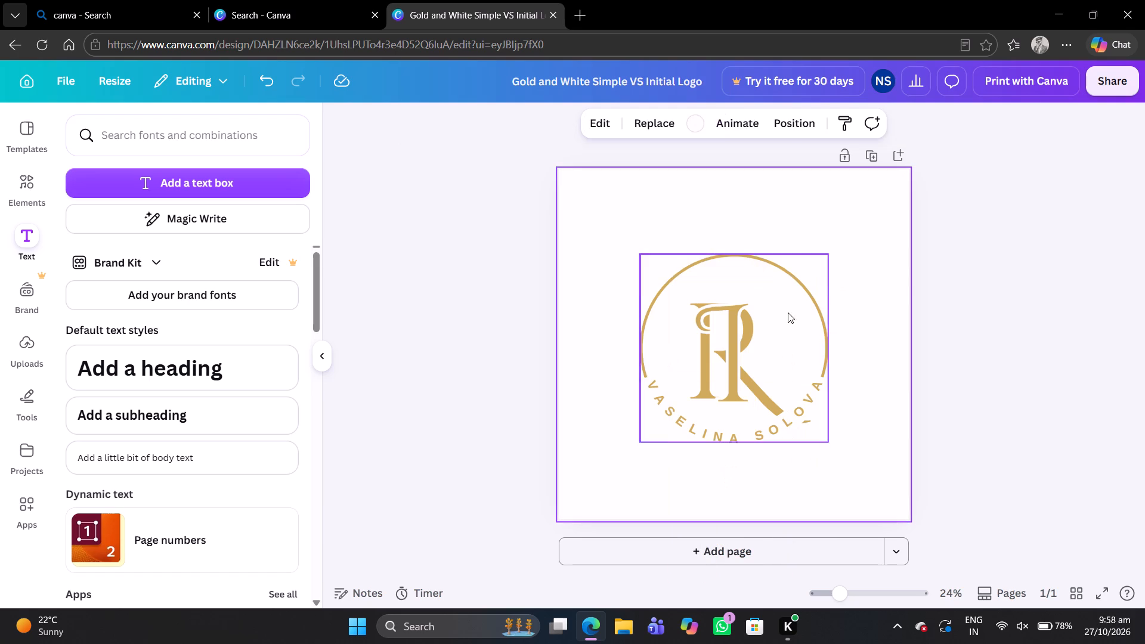
Paste another copy of the R onto the logo page and change it to the letter V.
{"action": "left_click", "coordinate": [732, 348]}
{"action": "left_click", "coordinate": [837, 261]}
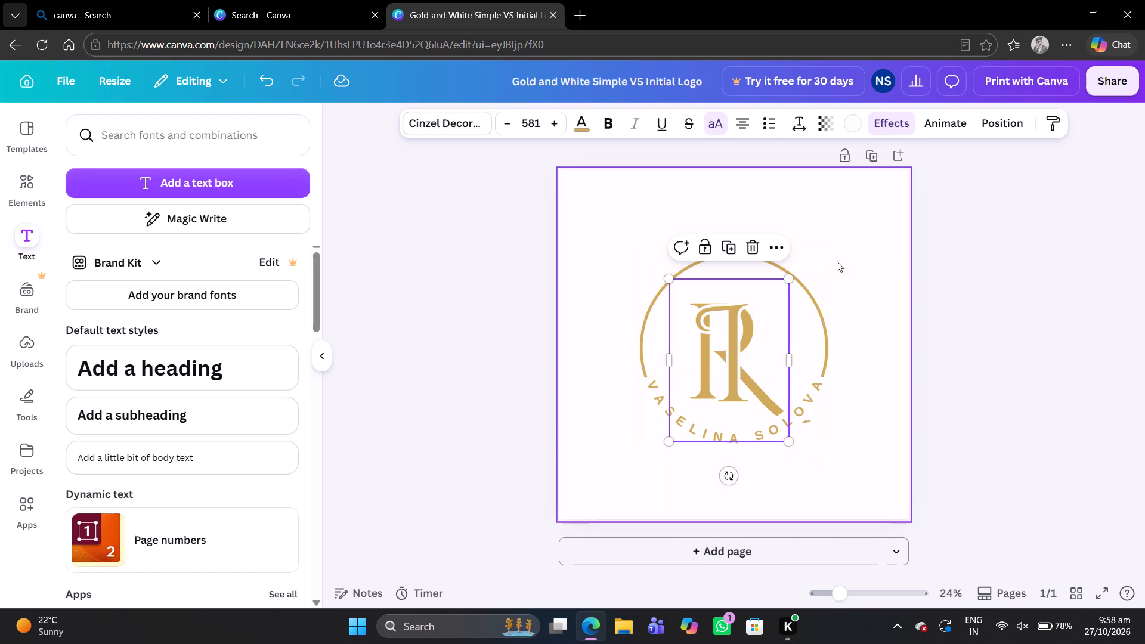
{"action": "key", "text": "ctrl+v"}
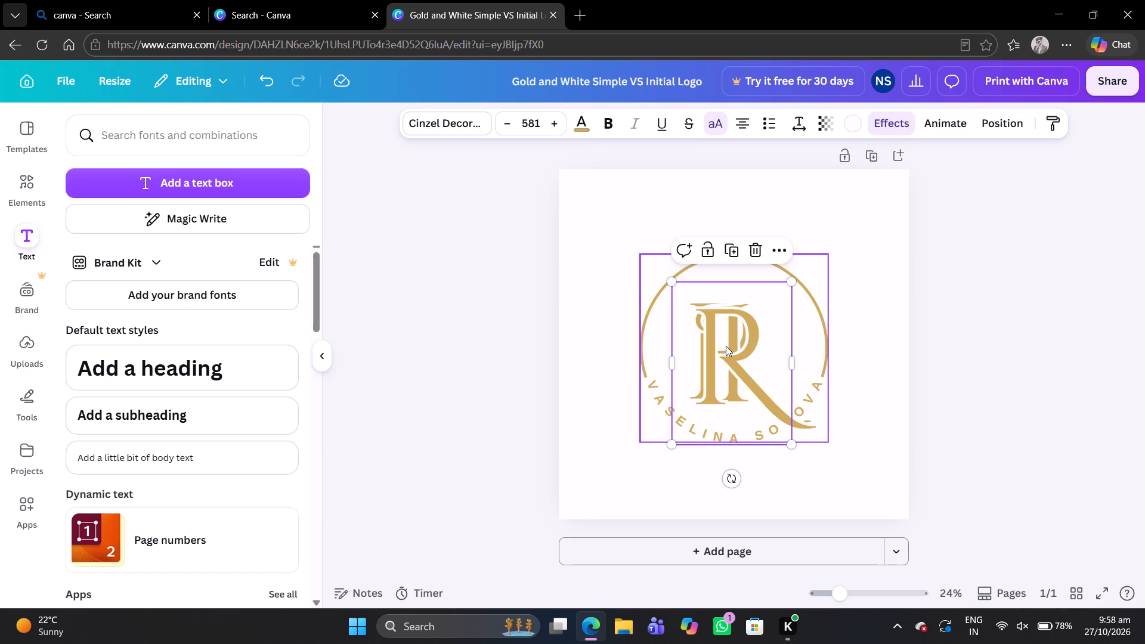
{"action": "double_click", "coordinate": [726, 346]}
{"action": "key", "text": "shift+v"}
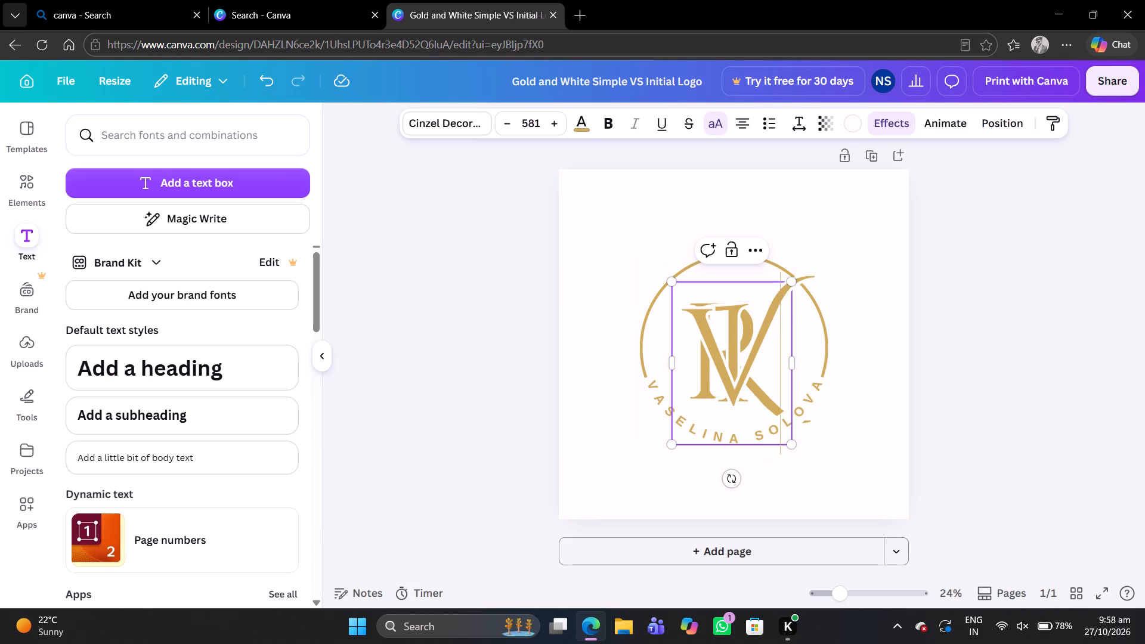
{"action": "left_click", "coordinate": [859, 247]}
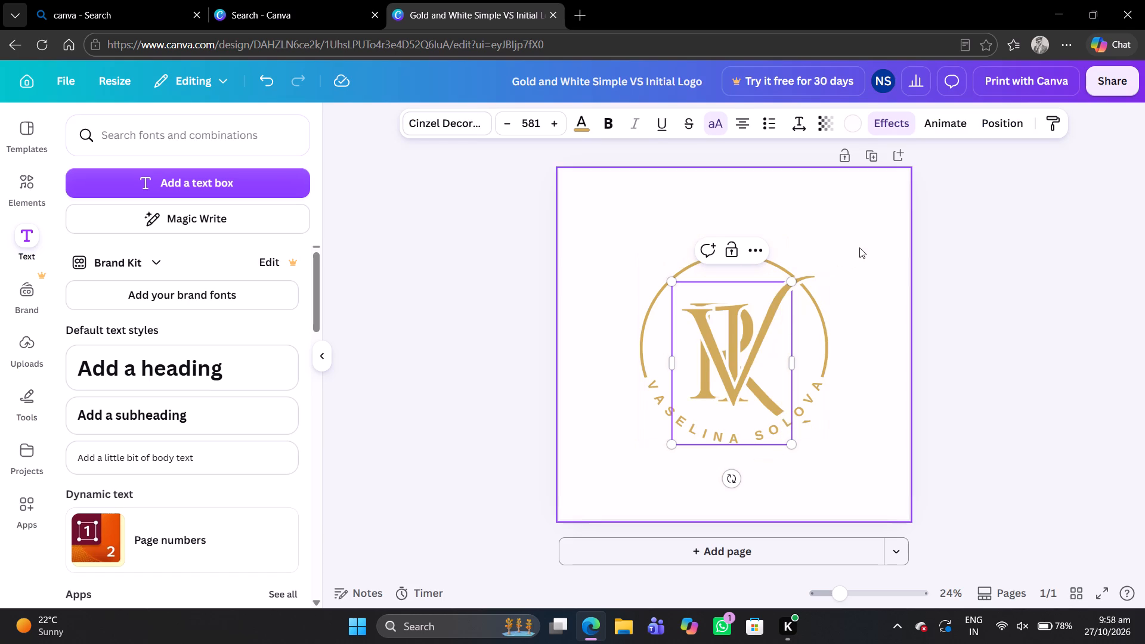
Paste one more copy of the R onto the logo page and change it to the letter C.
{"action": "key", "text": "ctrl+v"}
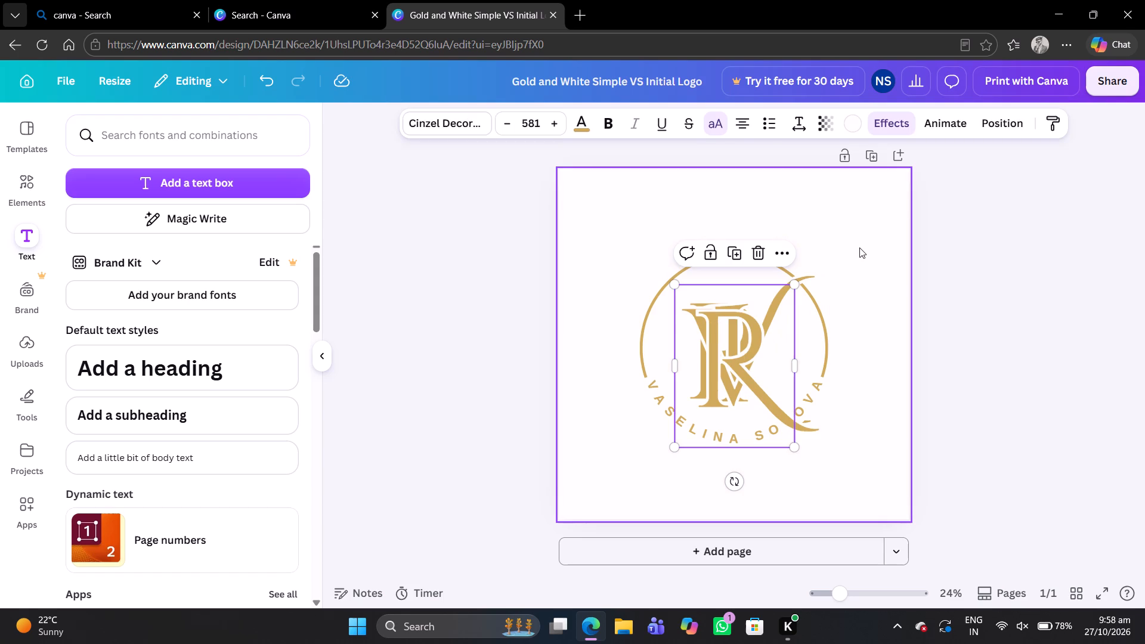
{"action": "double_click", "coordinate": [721, 353]}
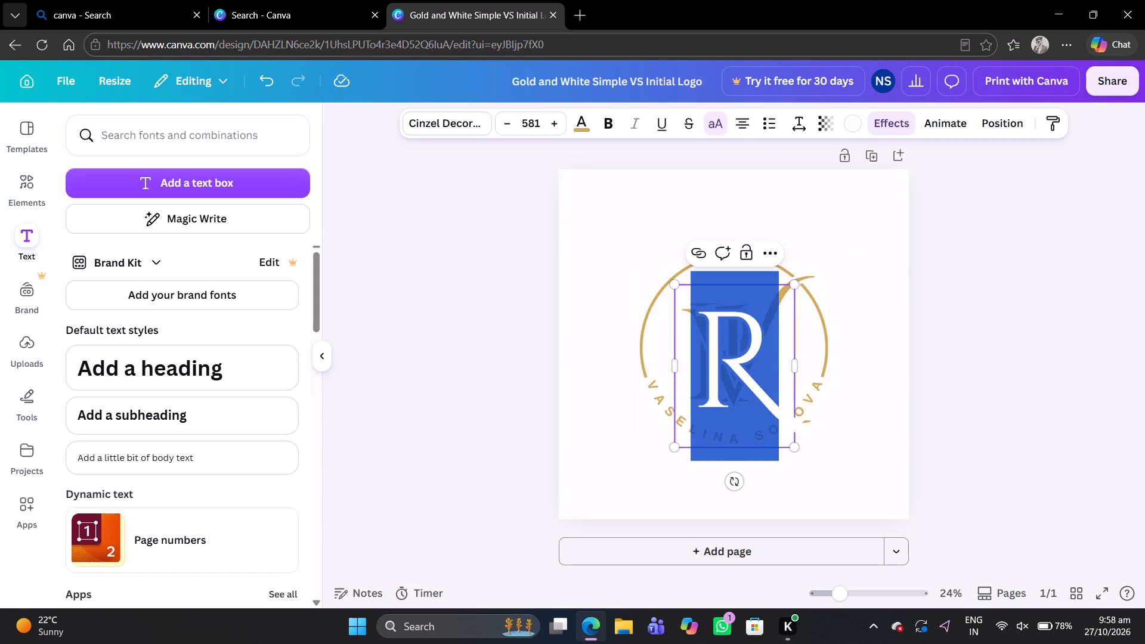
{"action": "key", "text": "shift+c"}
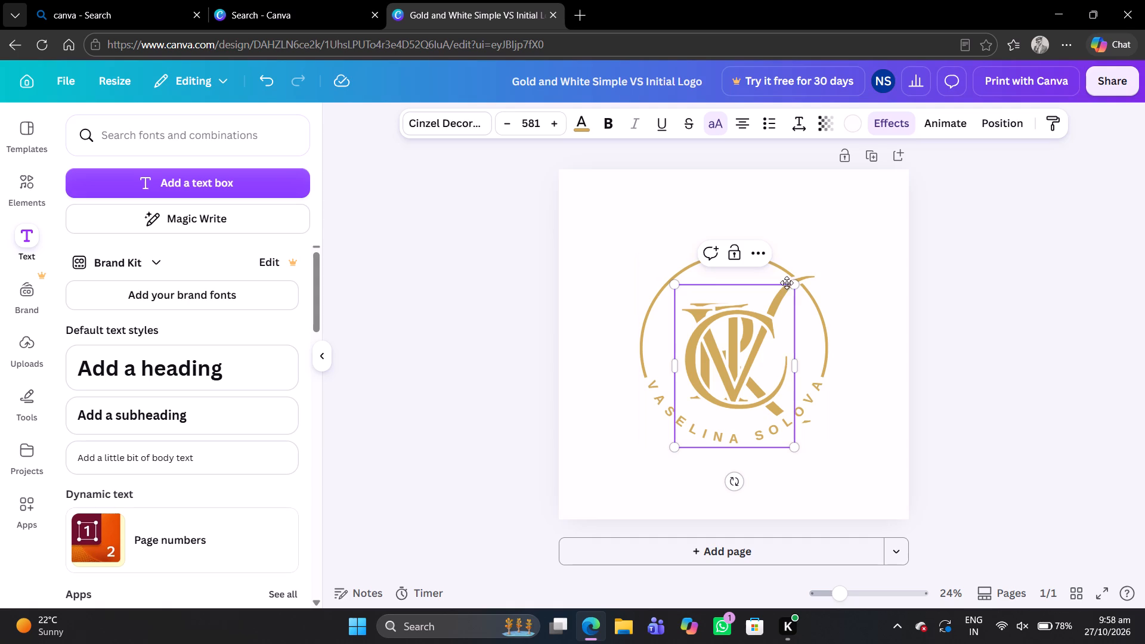
{"action": "left_click", "coordinate": [858, 299]}
Separate the stacked letters by moving the C to the circle's upper-right edge and the V to its upper-left edge.
{"action": "left_click_drag", "start_coordinate": [715, 318], "coordinate": [753, 284]}
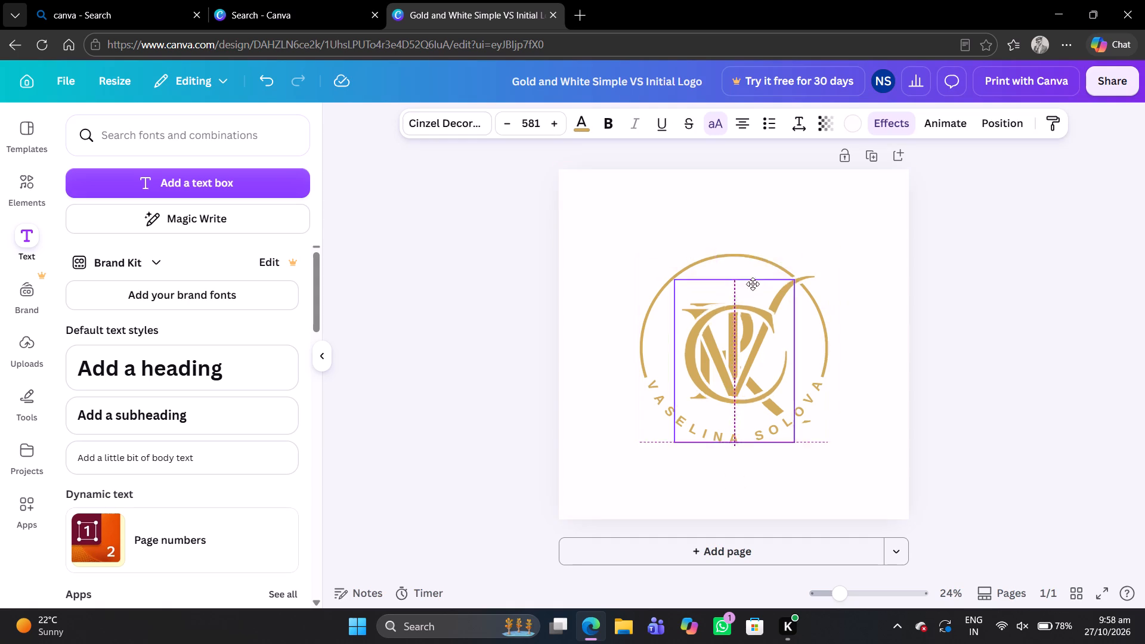
{"action": "left_click_drag", "start_coordinate": [753, 284], "coordinate": [819, 241]}
{"action": "left_click_drag", "start_coordinate": [738, 335], "coordinate": [674, 206]}
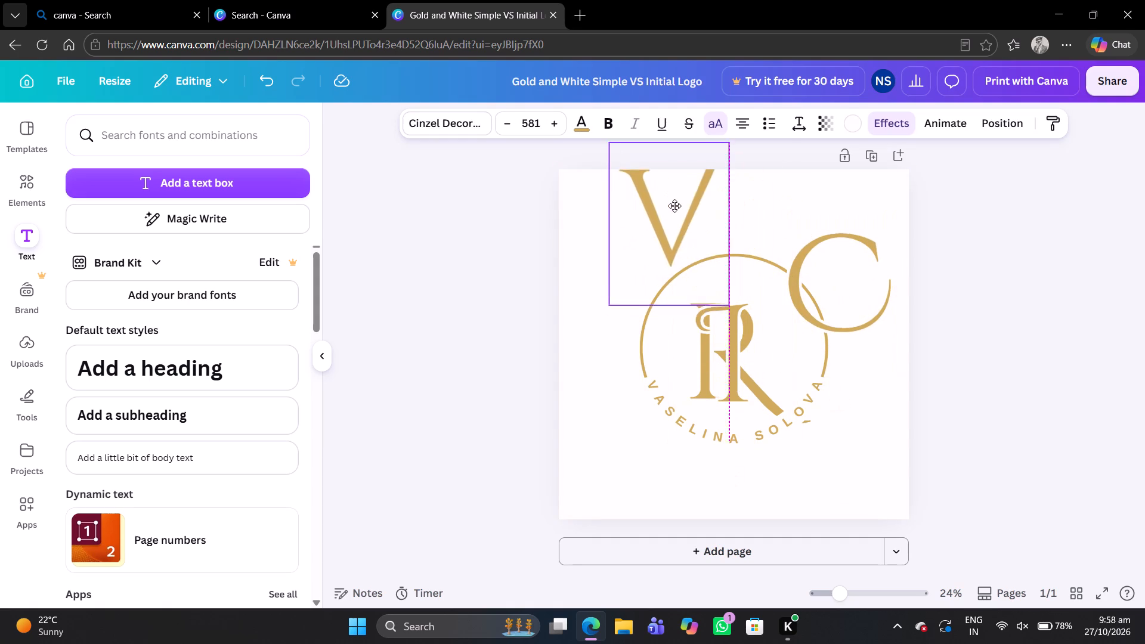
{"action": "left_click_drag", "start_coordinate": [674, 206], "coordinate": [669, 235]}
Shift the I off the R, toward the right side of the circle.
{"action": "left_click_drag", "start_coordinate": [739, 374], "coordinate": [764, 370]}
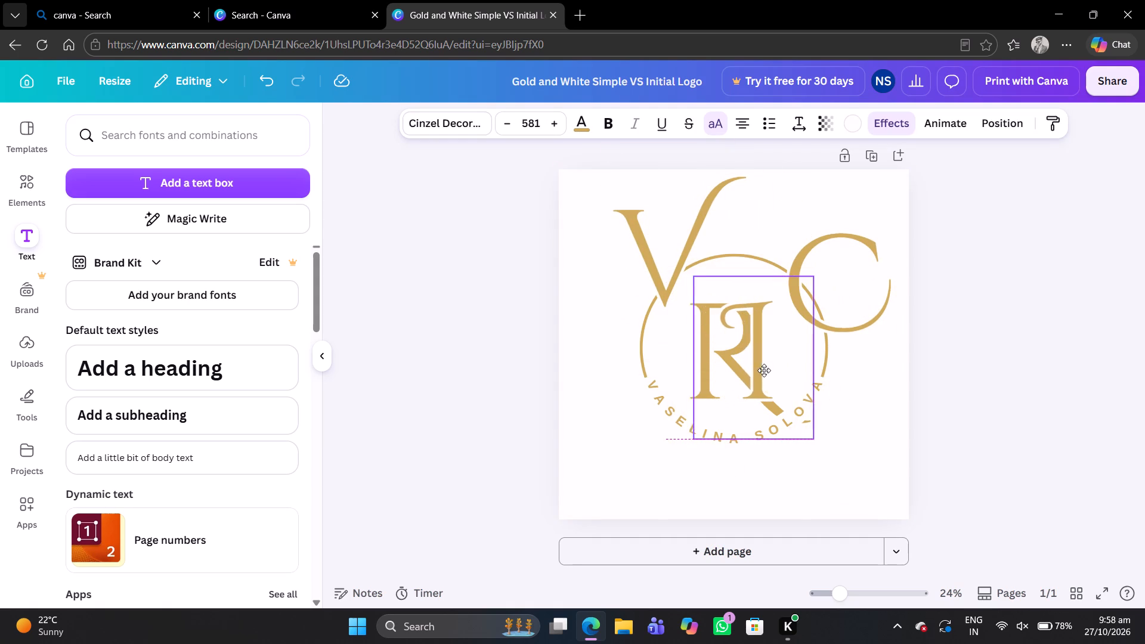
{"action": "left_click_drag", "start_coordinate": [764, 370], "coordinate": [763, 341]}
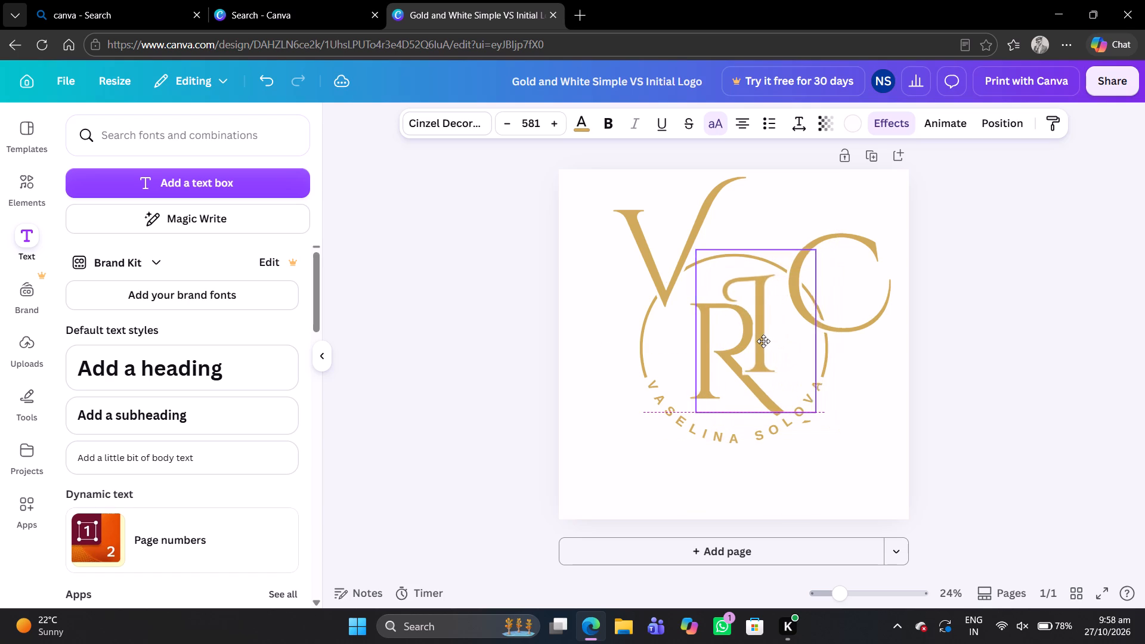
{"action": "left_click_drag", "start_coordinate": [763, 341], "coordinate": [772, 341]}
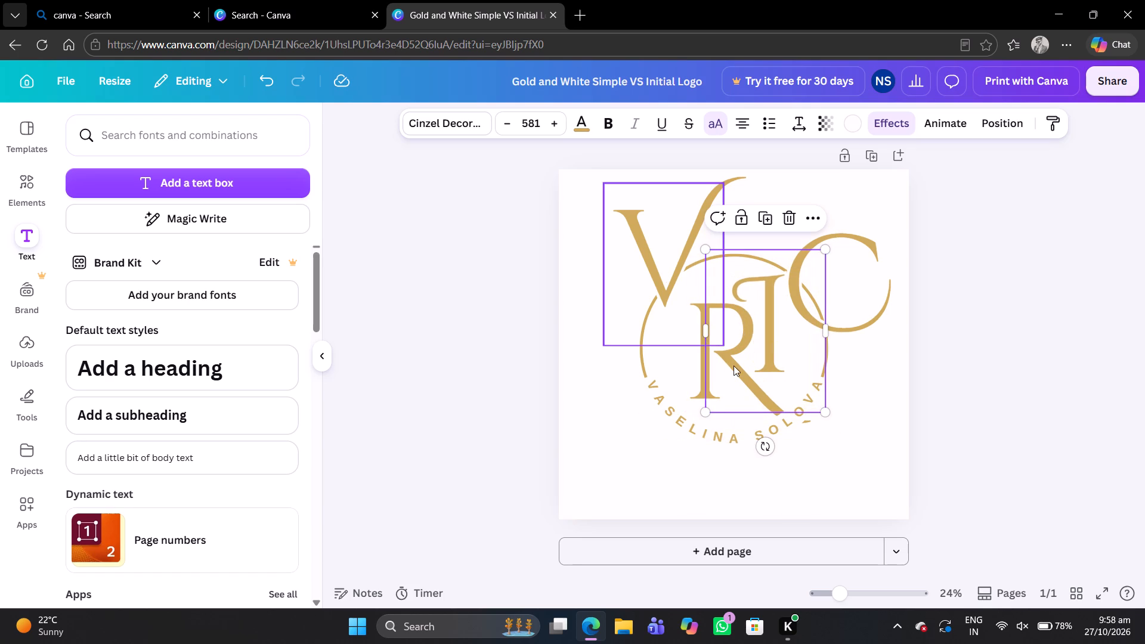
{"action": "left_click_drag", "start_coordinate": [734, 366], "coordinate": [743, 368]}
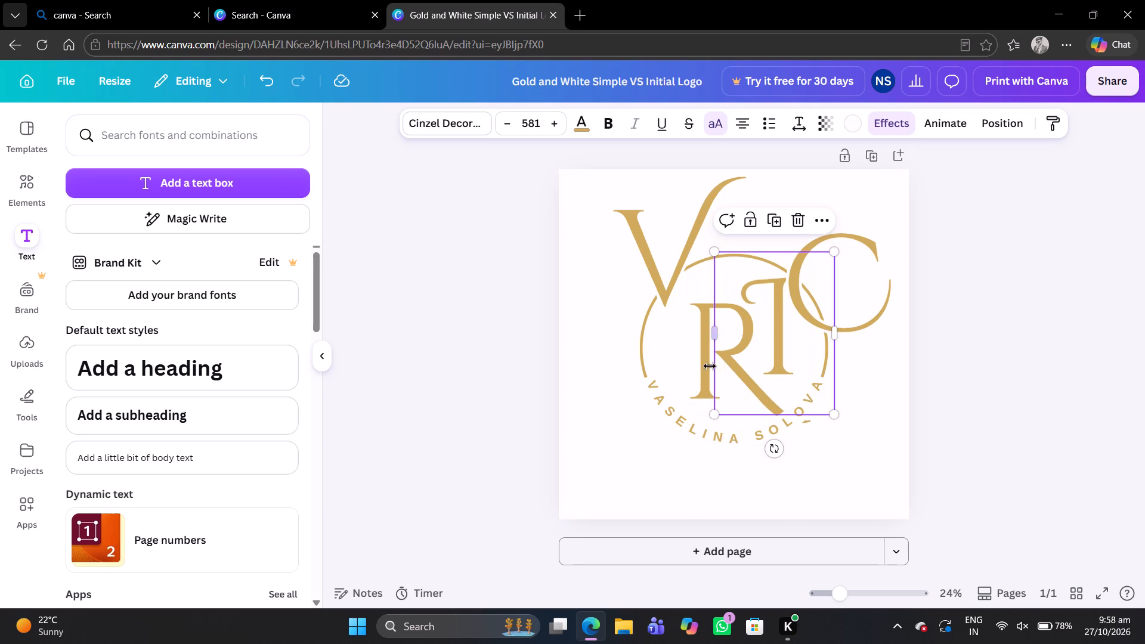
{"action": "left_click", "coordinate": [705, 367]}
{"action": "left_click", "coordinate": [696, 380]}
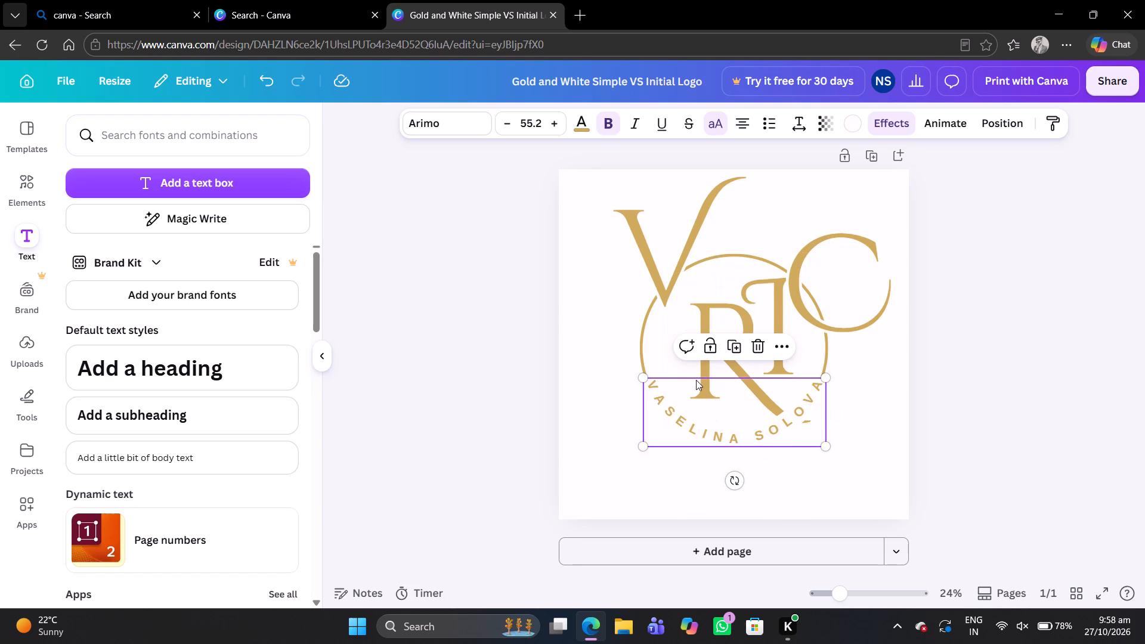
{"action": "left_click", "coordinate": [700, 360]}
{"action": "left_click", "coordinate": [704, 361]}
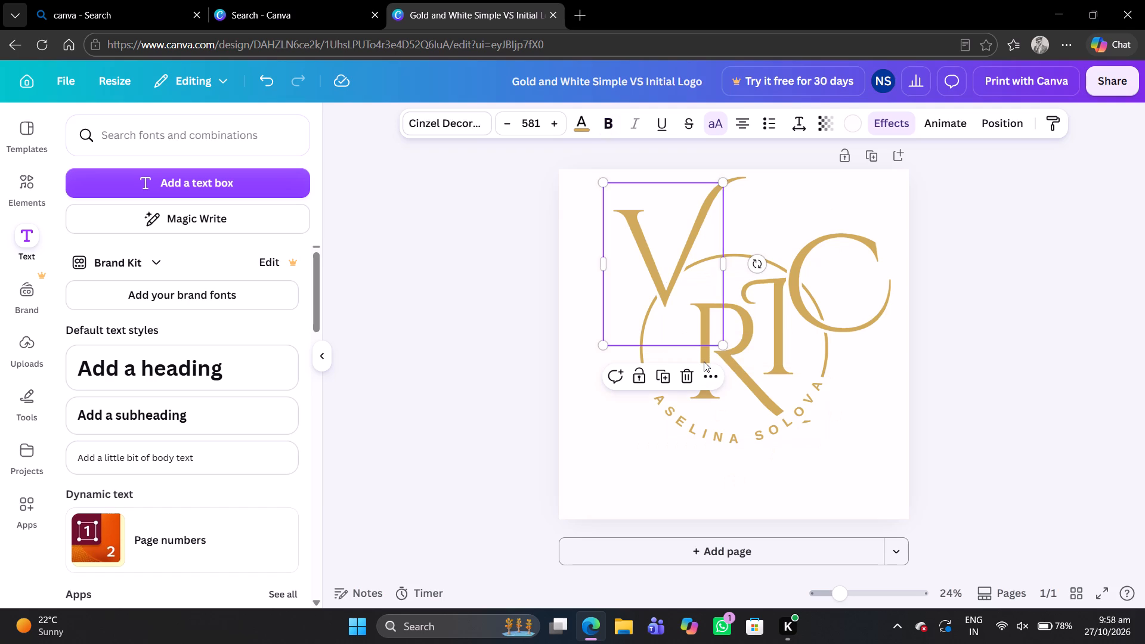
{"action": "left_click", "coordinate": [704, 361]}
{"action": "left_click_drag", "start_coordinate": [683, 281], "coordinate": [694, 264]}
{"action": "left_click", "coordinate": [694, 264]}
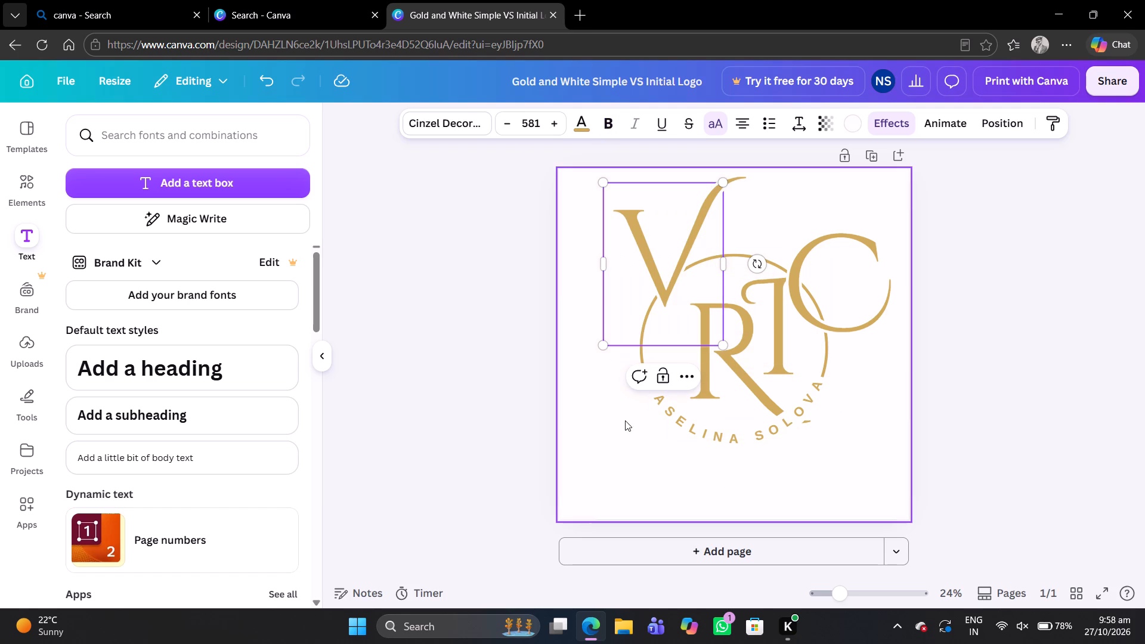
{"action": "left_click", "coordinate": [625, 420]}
Clear the space around the R by moving the V to the page's upper-left corner and the I above the circle.
{"action": "left_click_drag", "start_coordinate": [644, 198], "coordinate": [594, 182]}
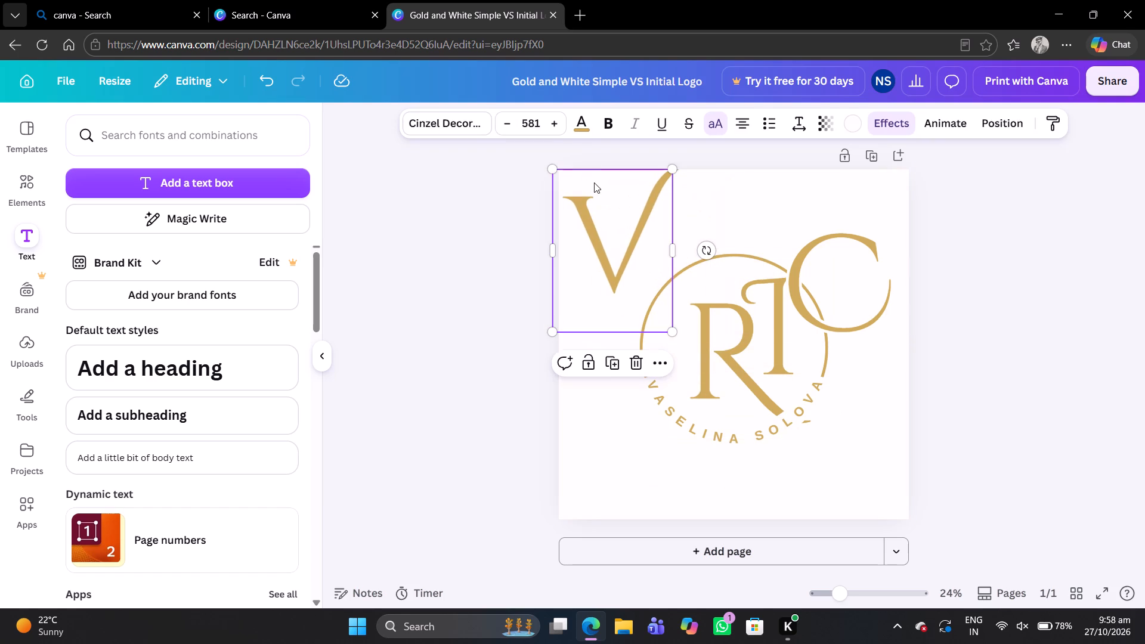
{"action": "left_click_drag", "start_coordinate": [745, 324], "coordinate": [745, 252]}
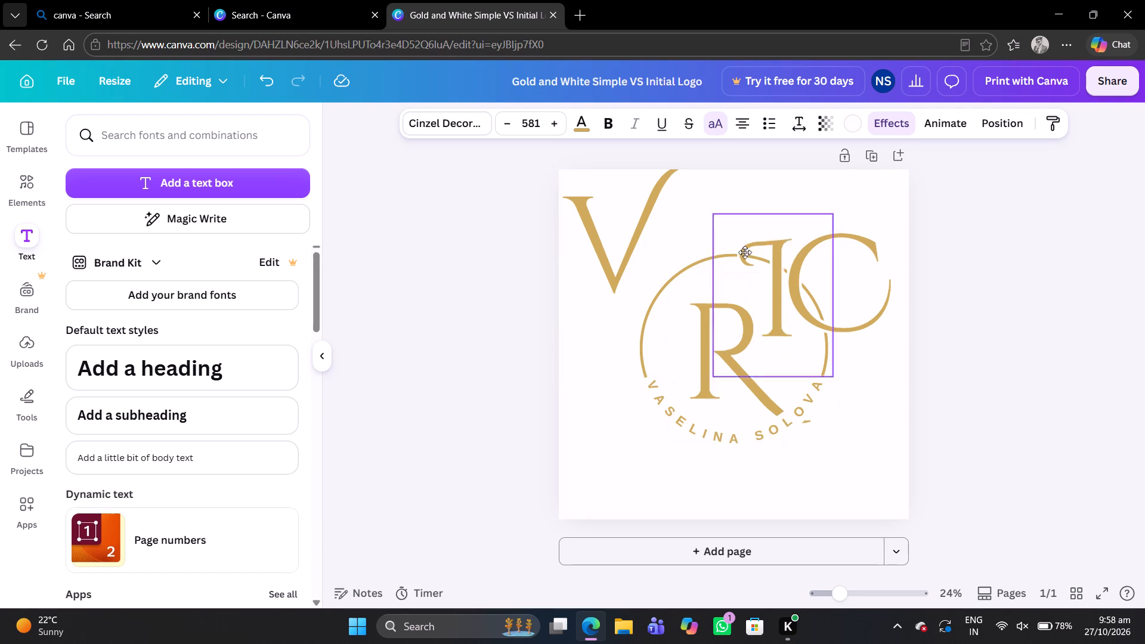
{"action": "left_click_drag", "start_coordinate": [745, 252], "coordinate": [739, 231]}
Move the R to the left side of the circle.
{"action": "double_click", "coordinate": [722, 387]}
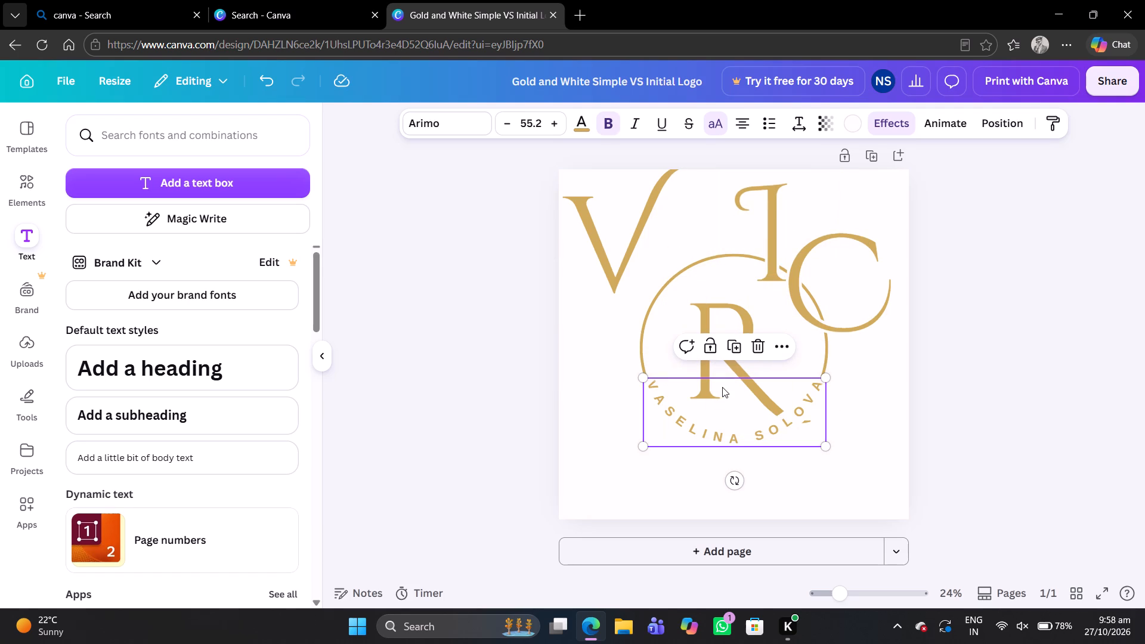
{"action": "left_click", "coordinate": [707, 324]}
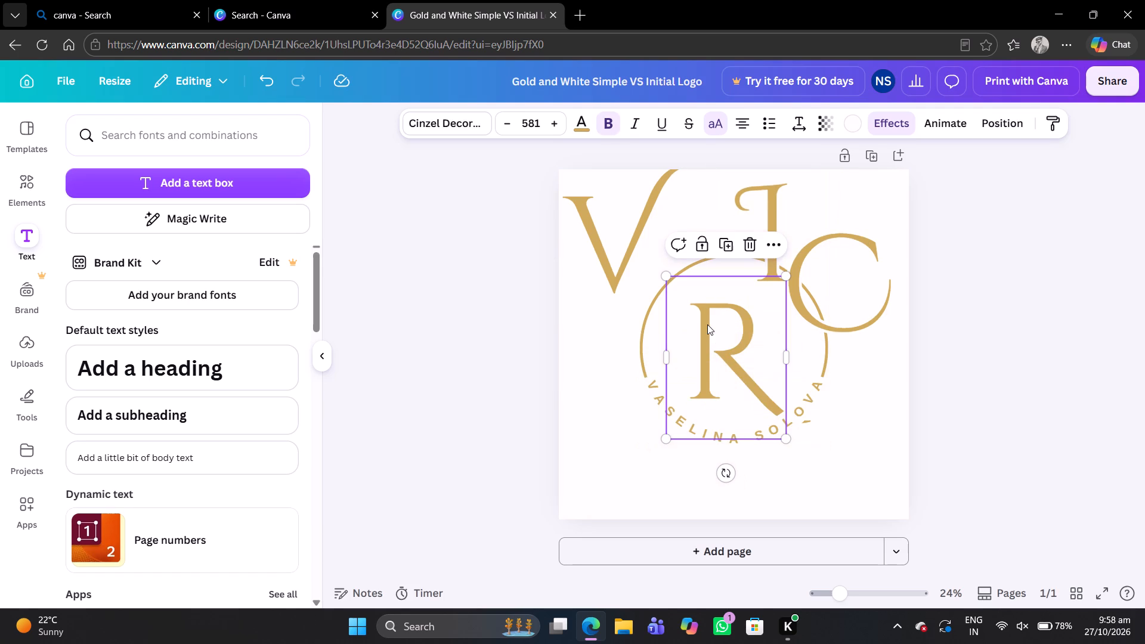
{"action": "left_click_drag", "start_coordinate": [707, 324], "coordinate": [682, 318]}
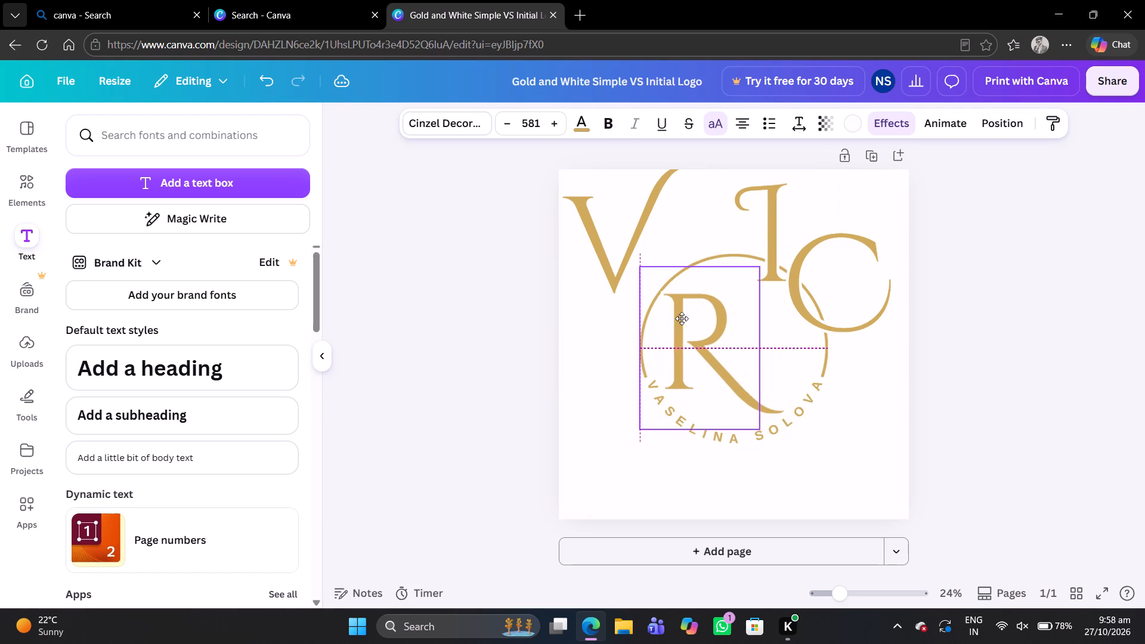
{"action": "left_click_drag", "start_coordinate": [682, 318], "coordinate": [678, 318]}
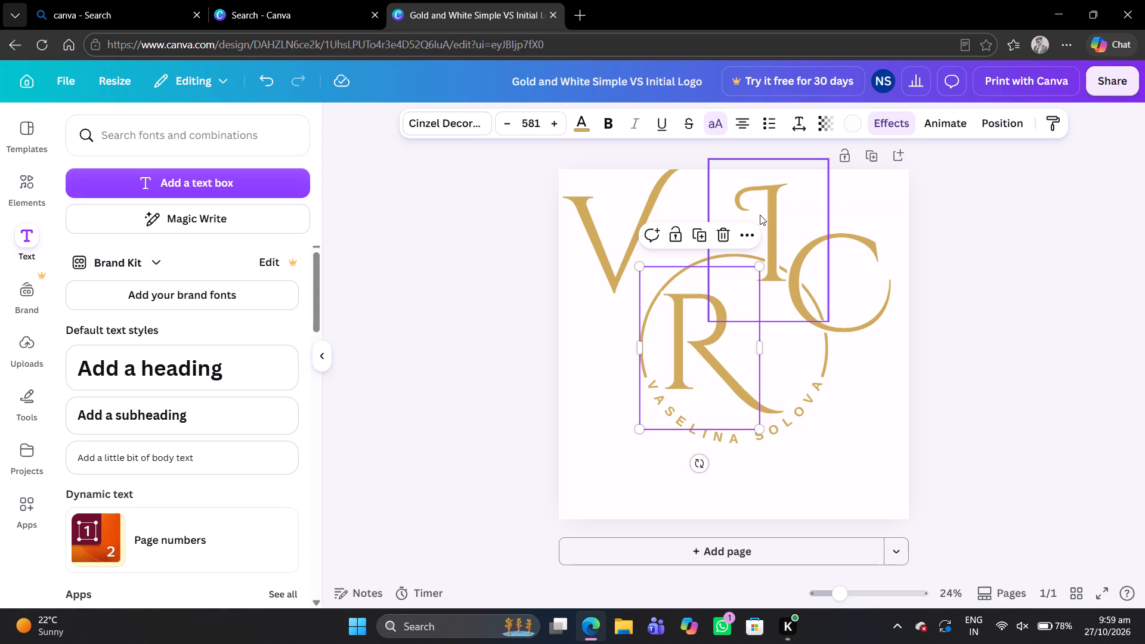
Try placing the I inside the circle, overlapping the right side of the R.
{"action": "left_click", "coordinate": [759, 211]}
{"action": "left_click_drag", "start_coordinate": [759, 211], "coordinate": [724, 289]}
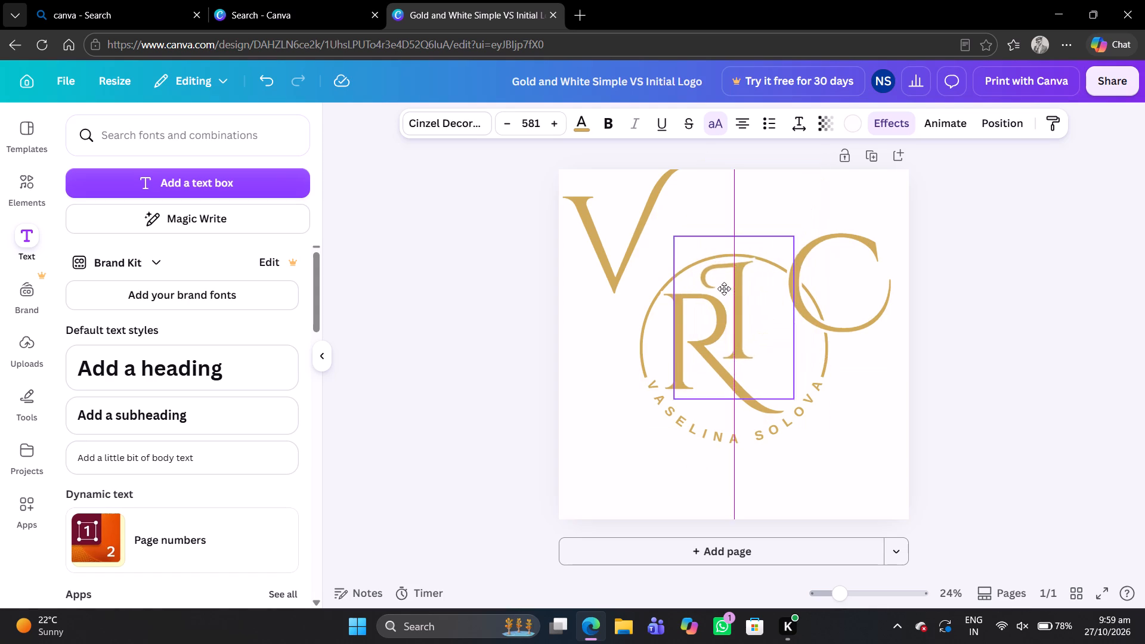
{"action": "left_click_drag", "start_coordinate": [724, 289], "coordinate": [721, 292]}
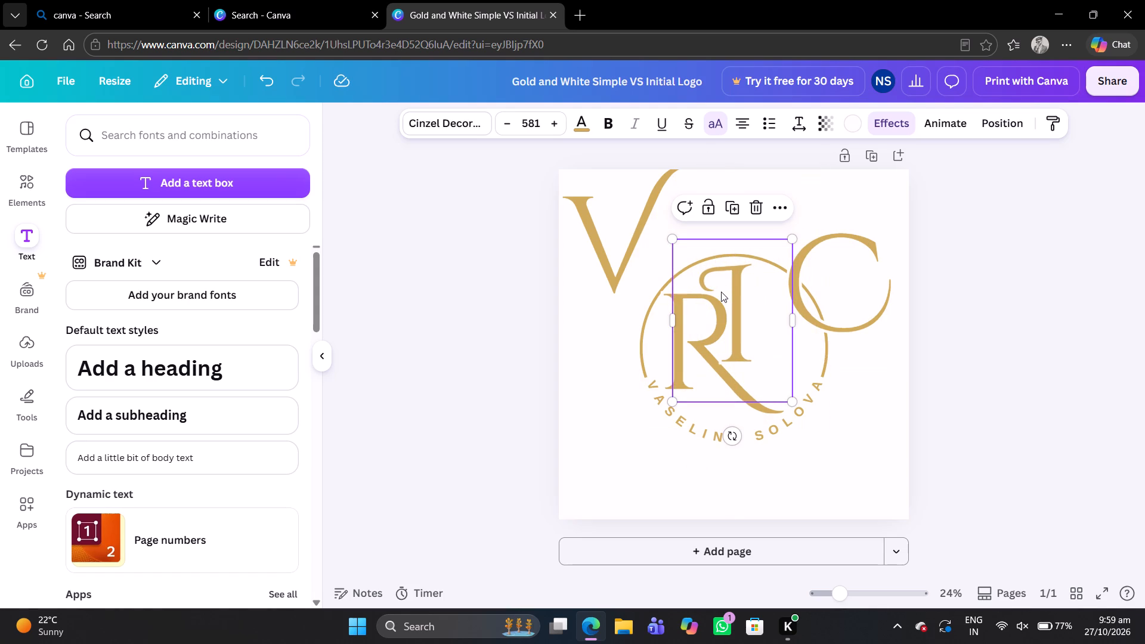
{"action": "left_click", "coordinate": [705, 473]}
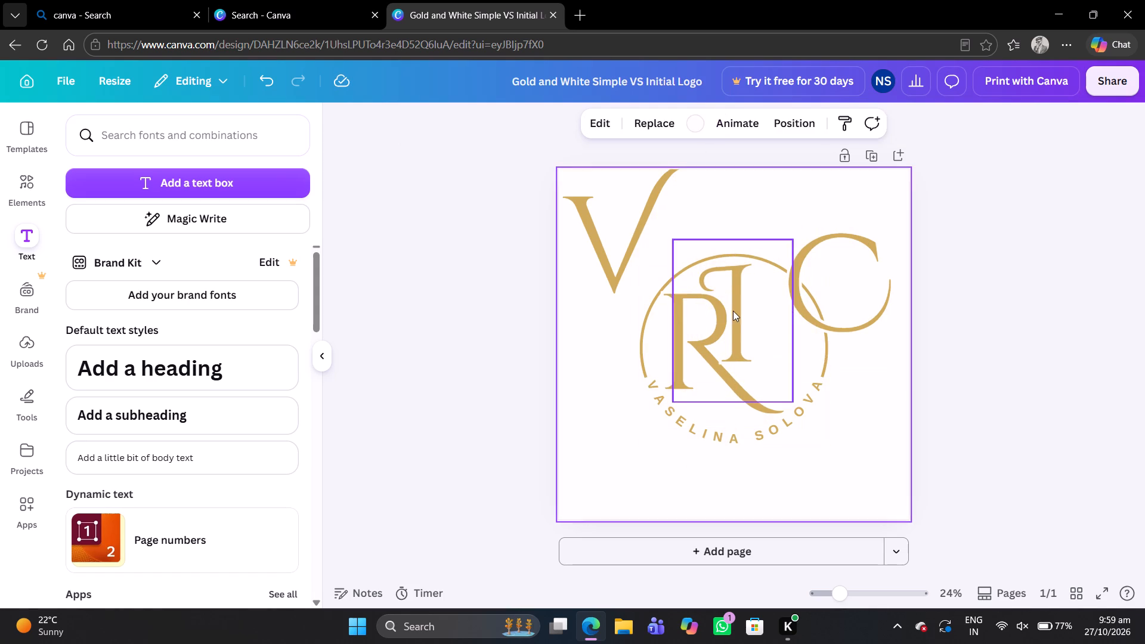
Move the I out above the circle's right side, and reposition the R just inside the circle's left edge.
{"action": "left_click_drag", "start_coordinate": [734, 309], "coordinate": [794, 230]}
{"action": "left_click_drag", "start_coordinate": [697, 313], "coordinate": [683, 307]}
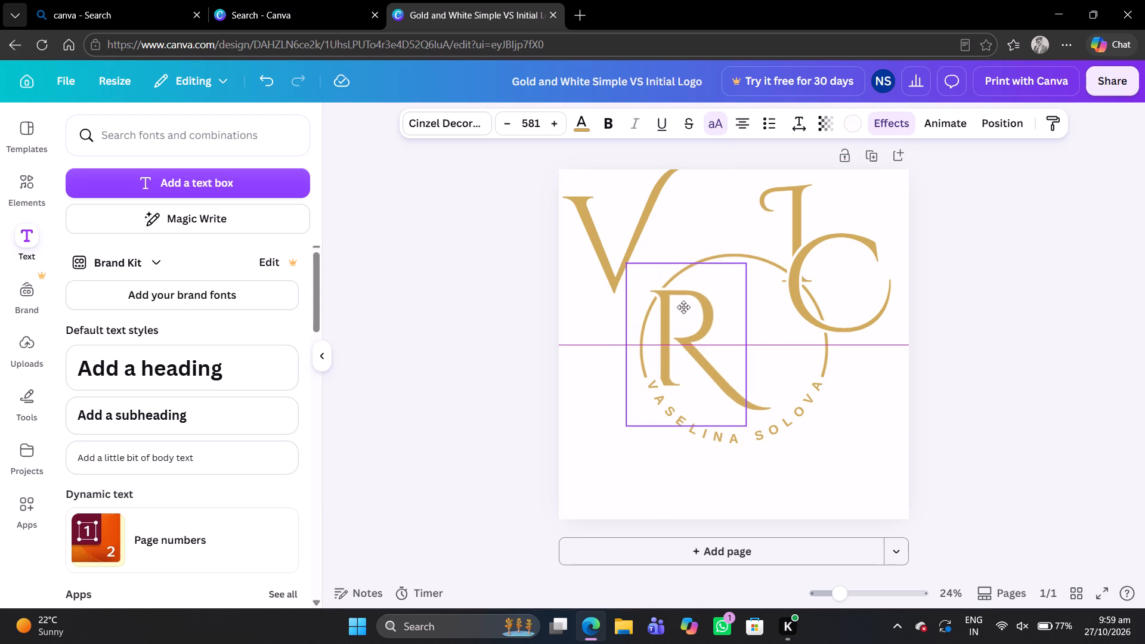
{"action": "left_click_drag", "start_coordinate": [683, 307], "coordinate": [682, 306]}
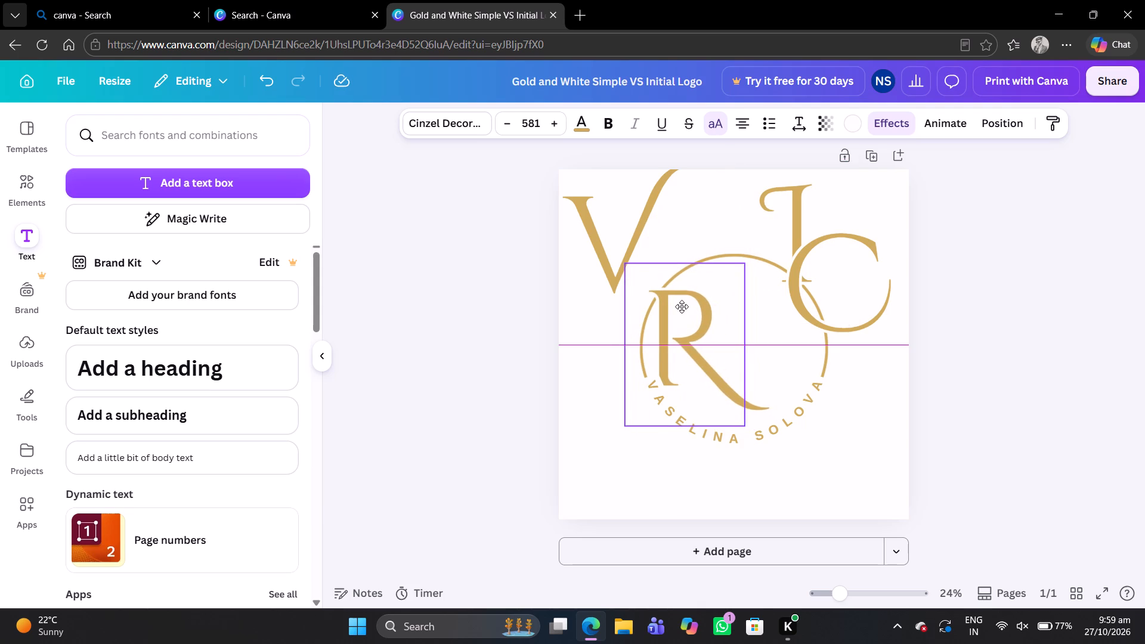
{"action": "left_click_drag", "start_coordinate": [682, 306], "coordinate": [680, 299]}
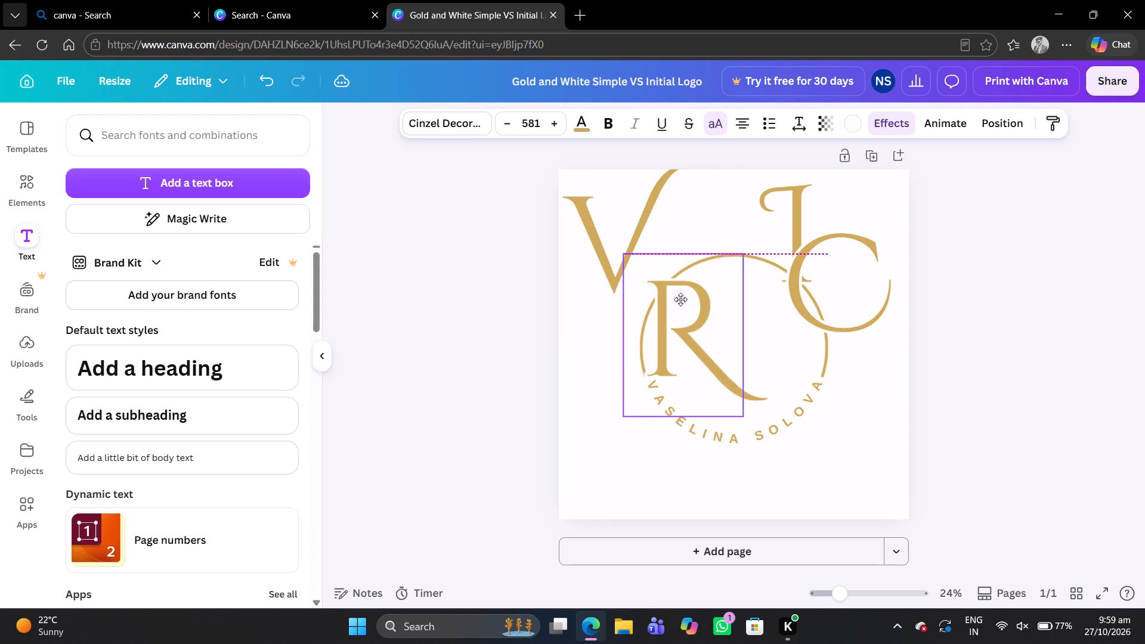
{"action": "left_click_drag", "start_coordinate": [680, 299], "coordinate": [685, 318]}
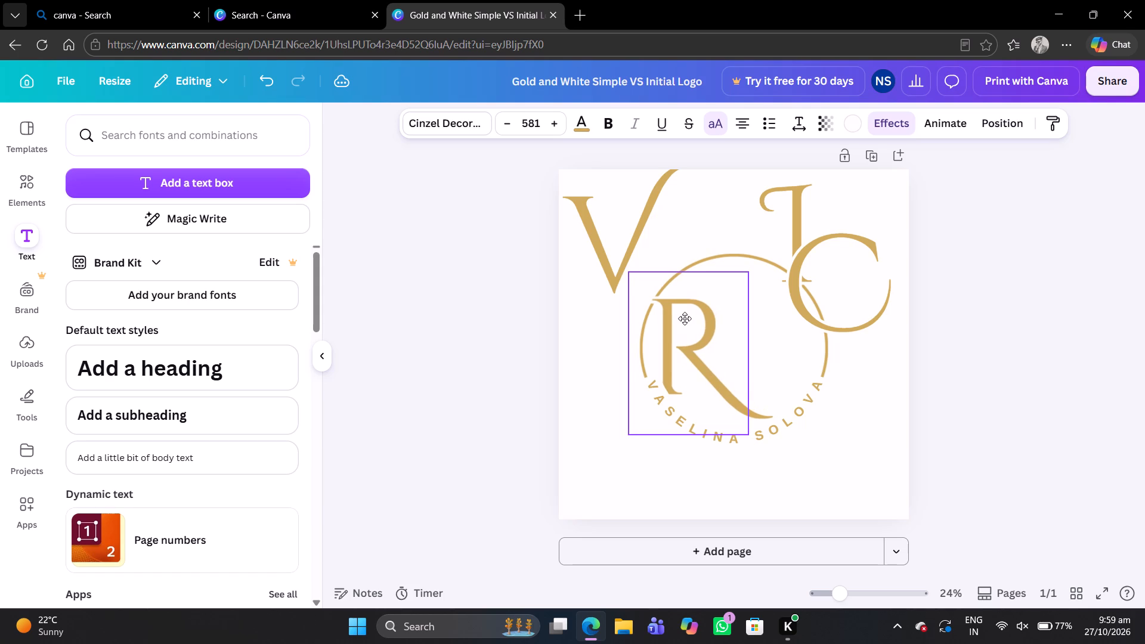
{"action": "left_click_drag", "start_coordinate": [685, 318], "coordinate": [687, 318]}
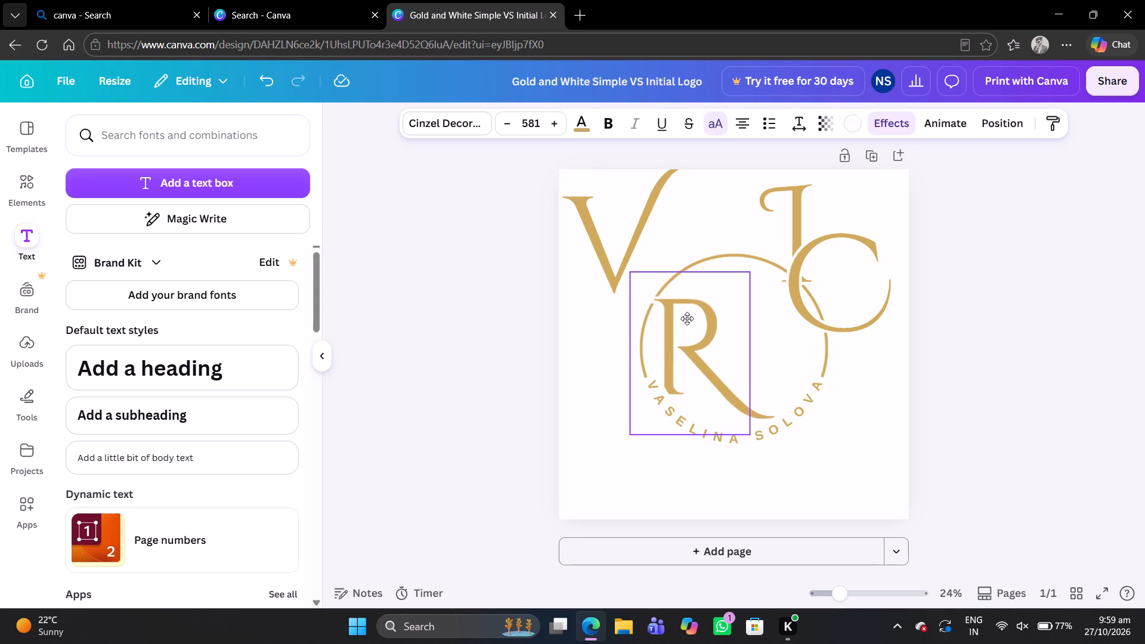
{"action": "left_click_drag", "start_coordinate": [687, 318], "coordinate": [688, 318]}
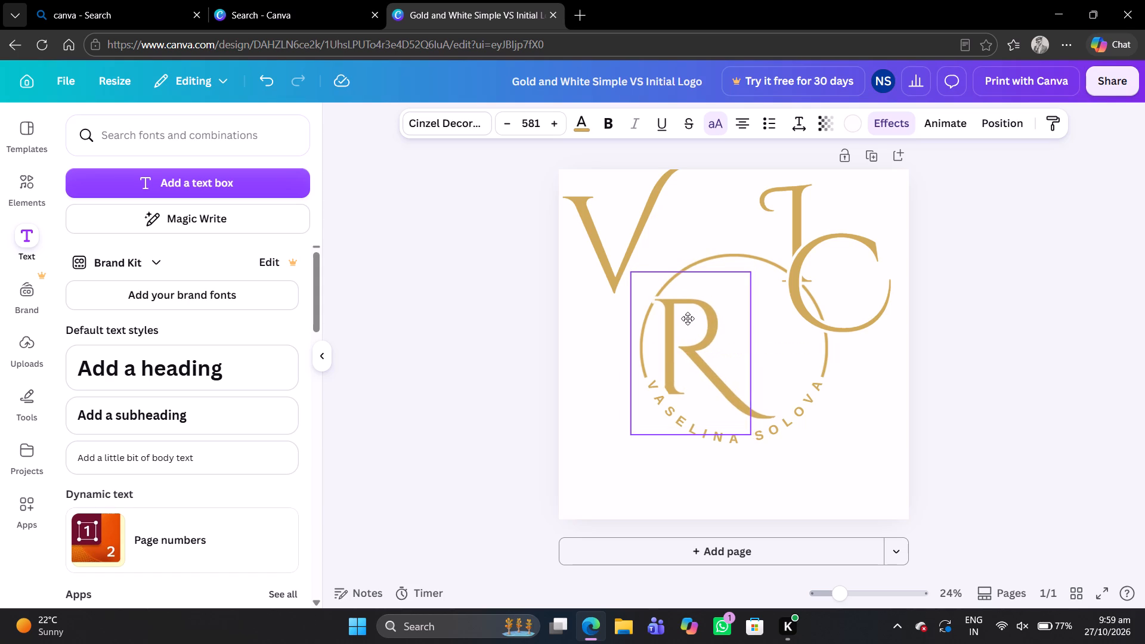
{"action": "left_click_drag", "start_coordinate": [688, 318], "coordinate": [687, 318]}
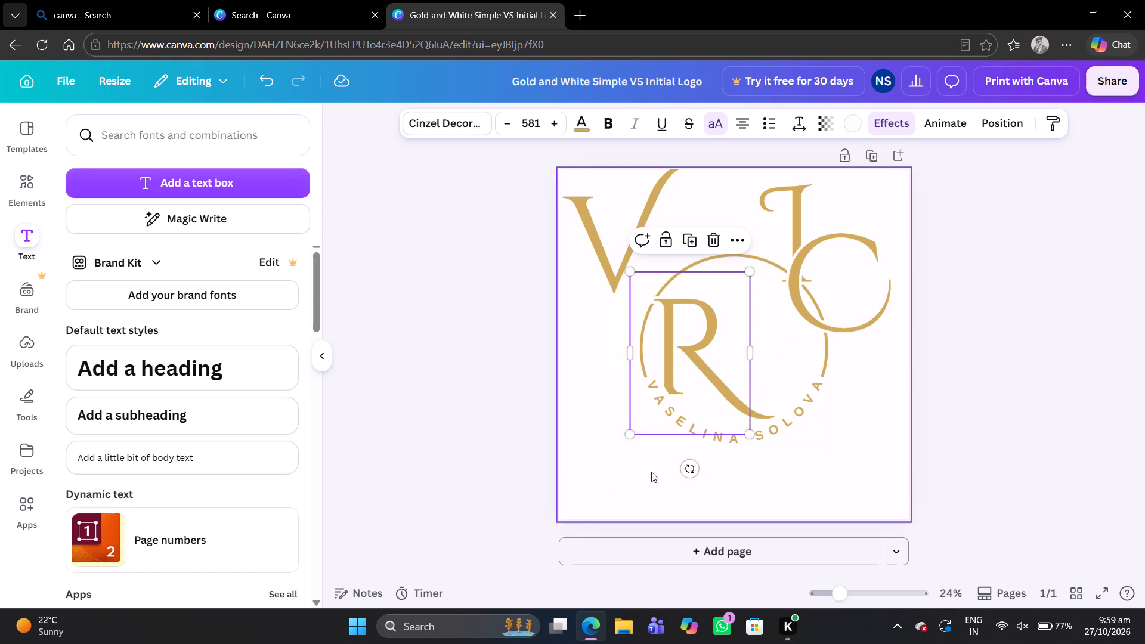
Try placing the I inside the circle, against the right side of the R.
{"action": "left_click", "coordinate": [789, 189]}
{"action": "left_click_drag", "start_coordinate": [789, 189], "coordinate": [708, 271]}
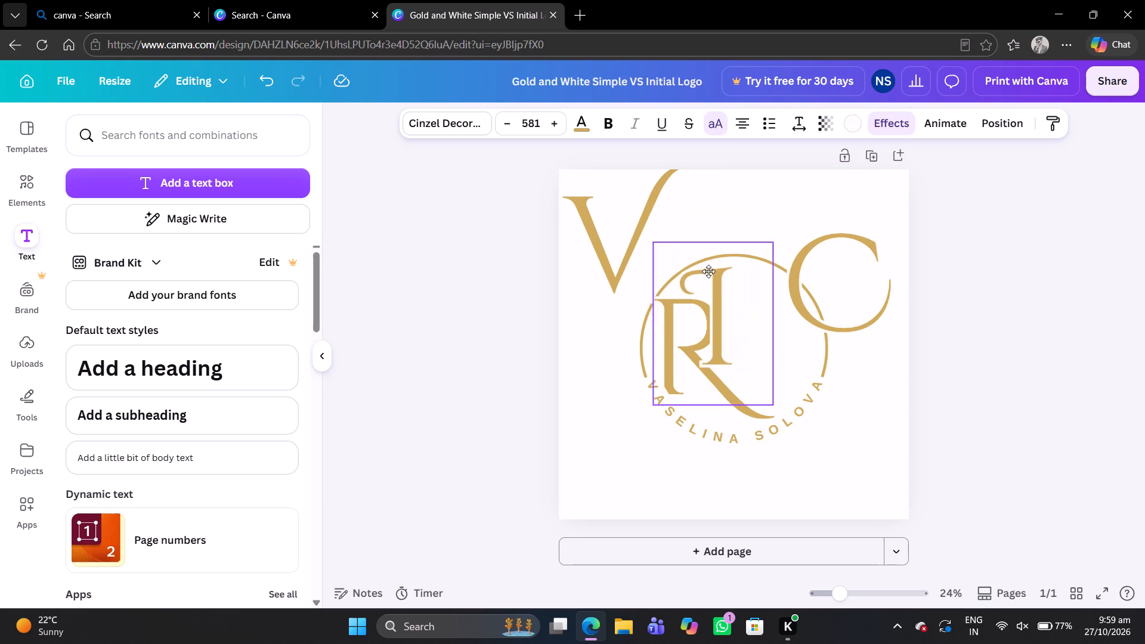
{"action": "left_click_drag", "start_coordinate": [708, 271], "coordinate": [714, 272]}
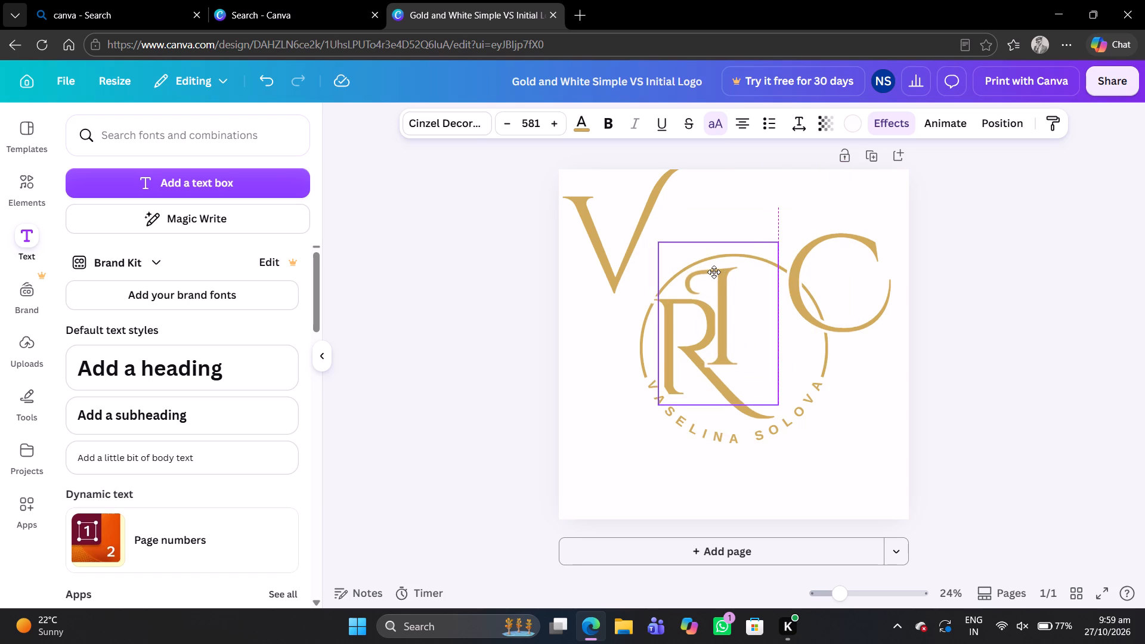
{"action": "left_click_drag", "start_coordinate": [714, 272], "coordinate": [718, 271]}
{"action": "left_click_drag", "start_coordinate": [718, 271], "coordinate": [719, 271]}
Move the V from the page's upper-left corner into the right half of the circle, beside the I.
{"action": "left_click", "coordinate": [607, 220]}
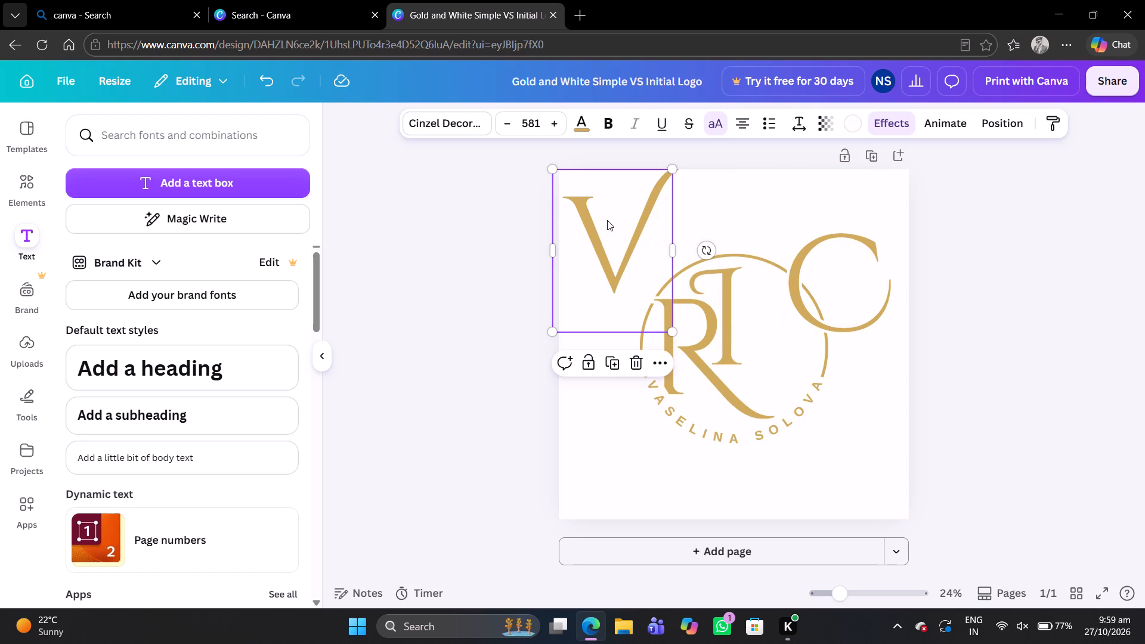
{"action": "left_click_drag", "start_coordinate": [607, 220], "coordinate": [754, 334]}
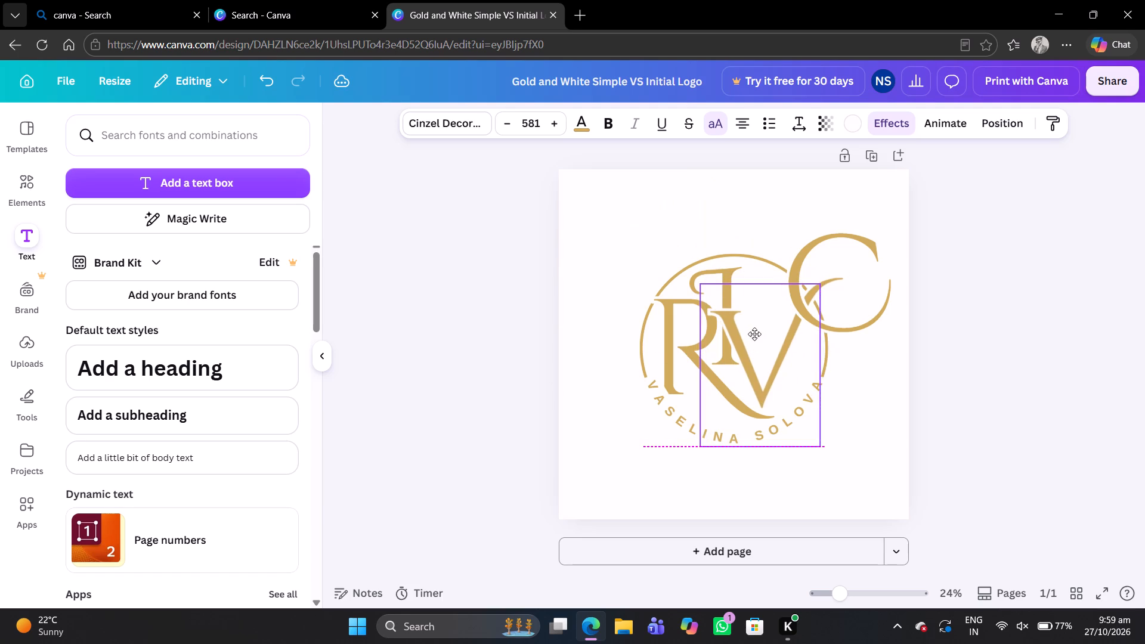
{"action": "left_click_drag", "start_coordinate": [754, 334], "coordinate": [766, 334]}
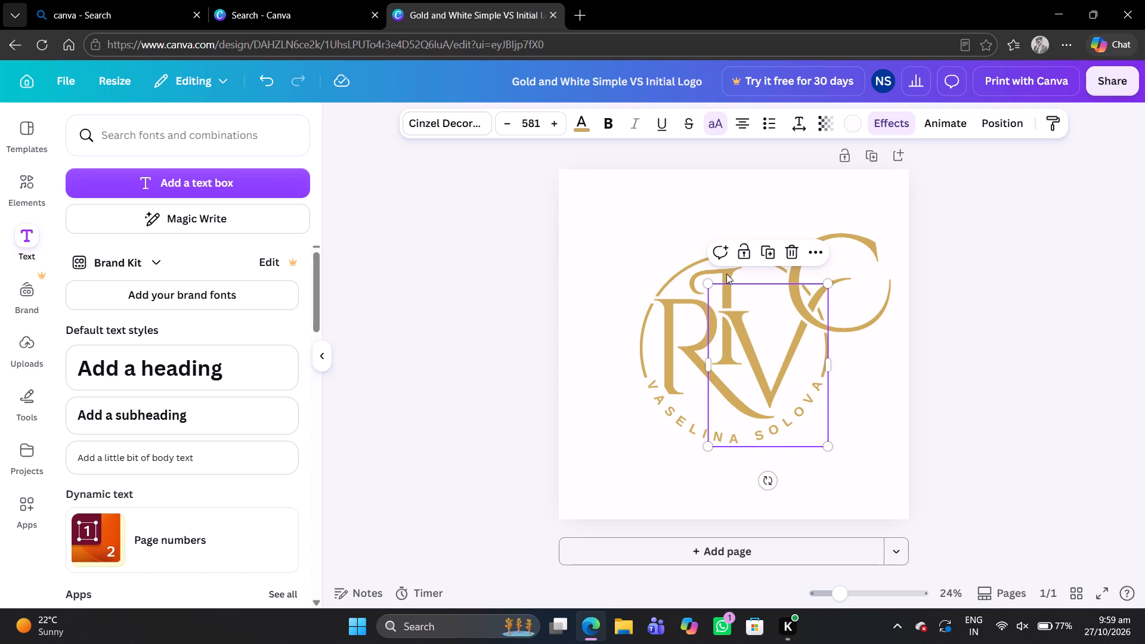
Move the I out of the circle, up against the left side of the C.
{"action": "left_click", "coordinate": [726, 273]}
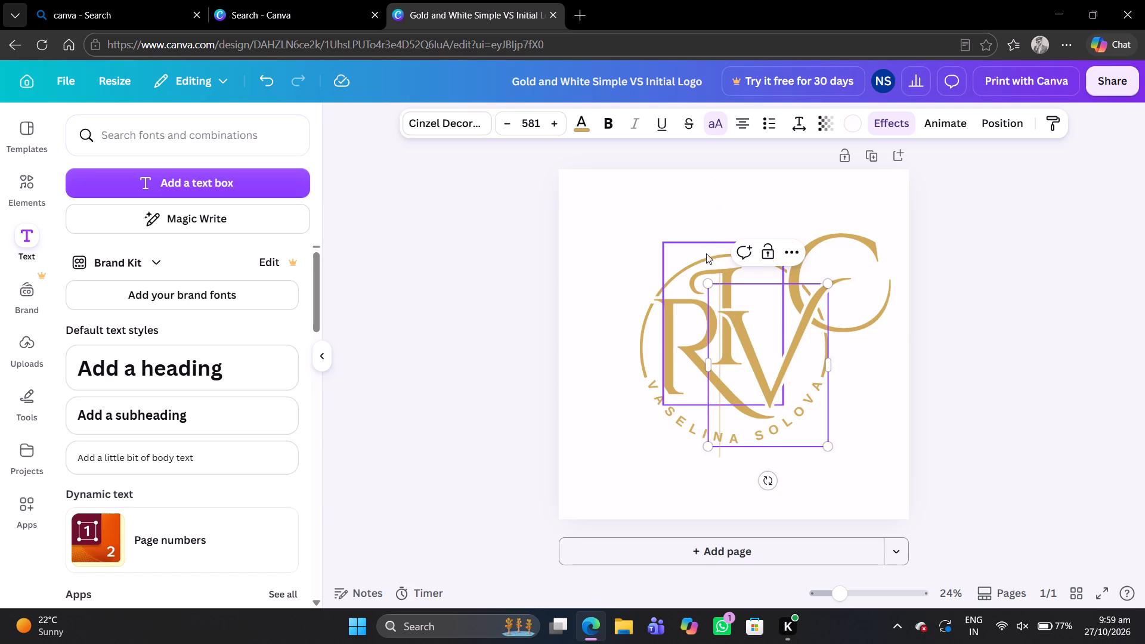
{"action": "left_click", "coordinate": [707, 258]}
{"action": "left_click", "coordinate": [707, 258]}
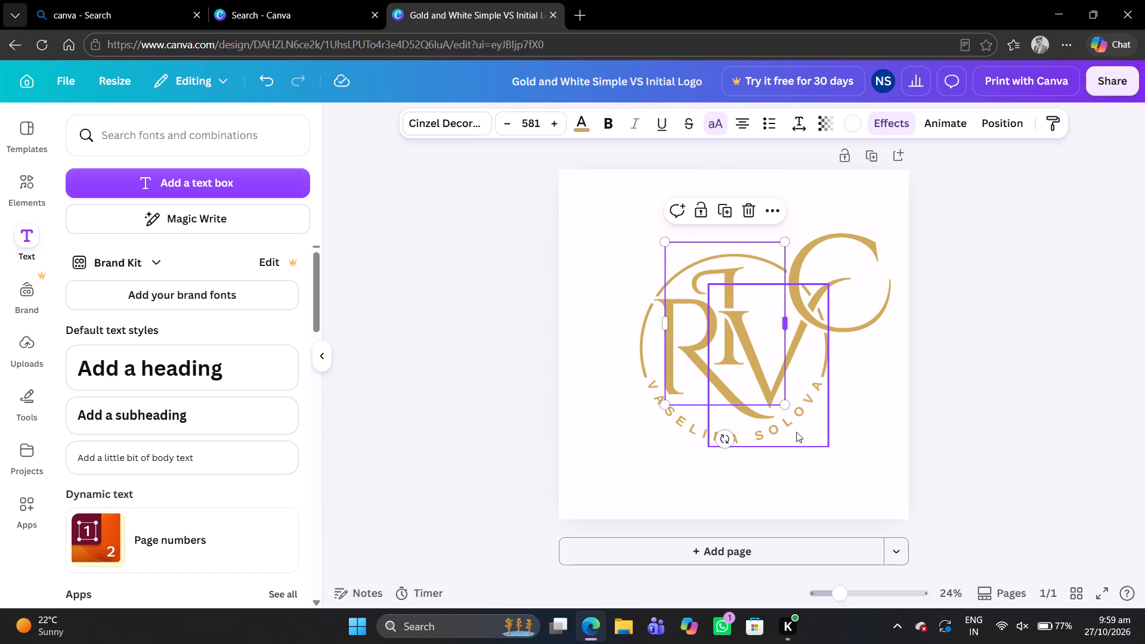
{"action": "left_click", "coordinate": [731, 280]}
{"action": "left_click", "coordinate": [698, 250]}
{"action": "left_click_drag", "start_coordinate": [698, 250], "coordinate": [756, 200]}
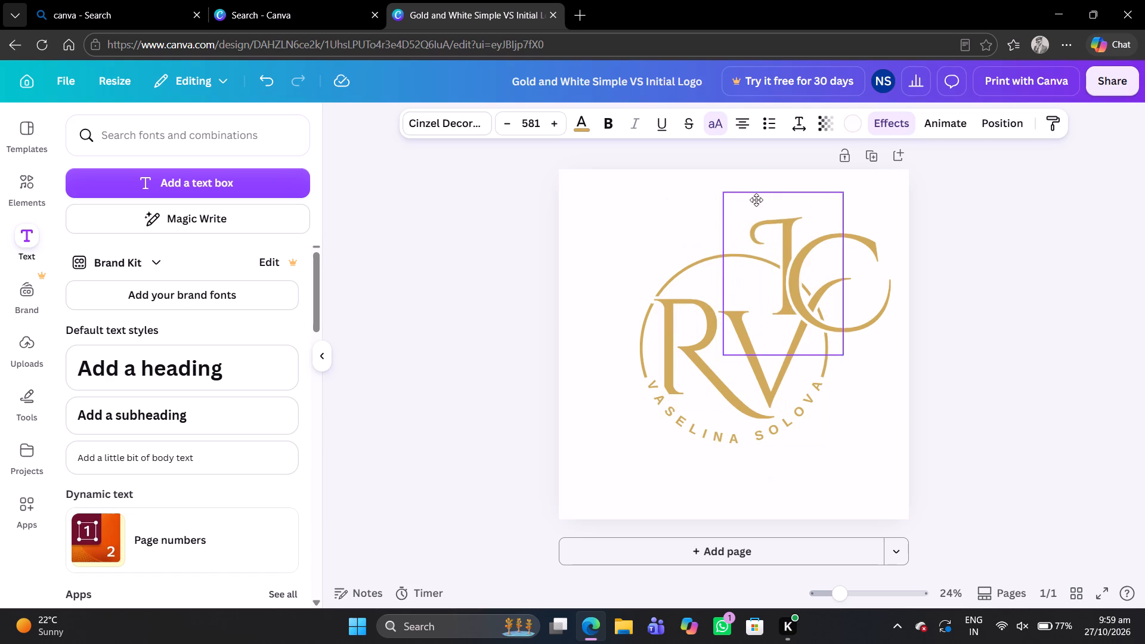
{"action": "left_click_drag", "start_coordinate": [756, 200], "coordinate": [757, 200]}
Shrink the R to a font size of about 423 and place it against the circle's left edge, beside the V.
{"action": "left_click", "coordinate": [683, 321]}
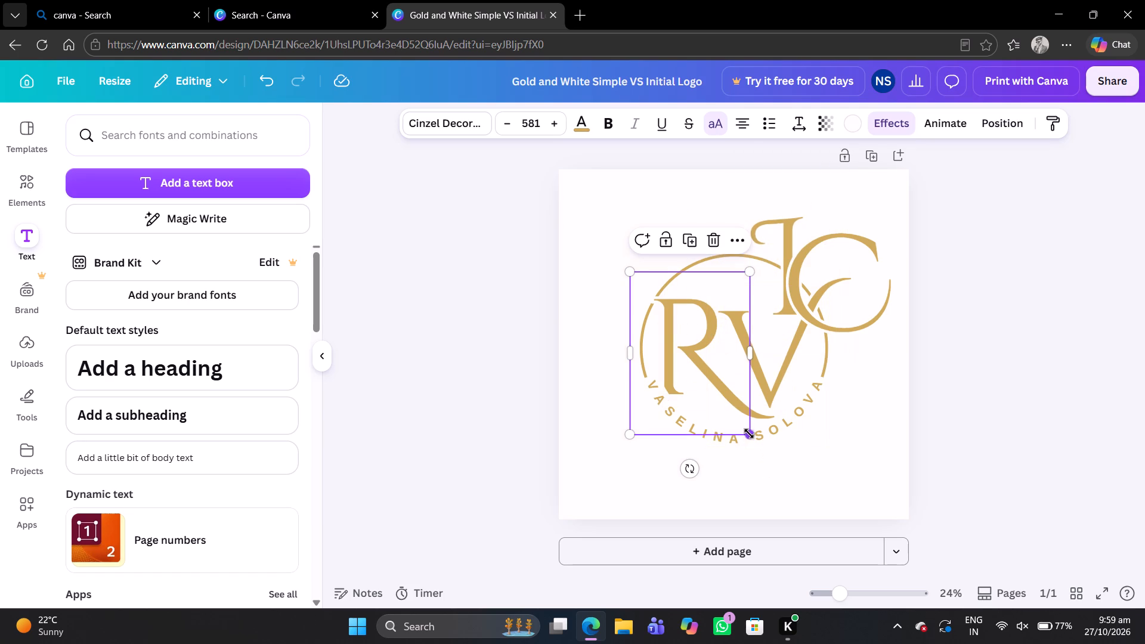
{"action": "left_click_drag", "start_coordinate": [748, 433], "coordinate": [702, 399]}
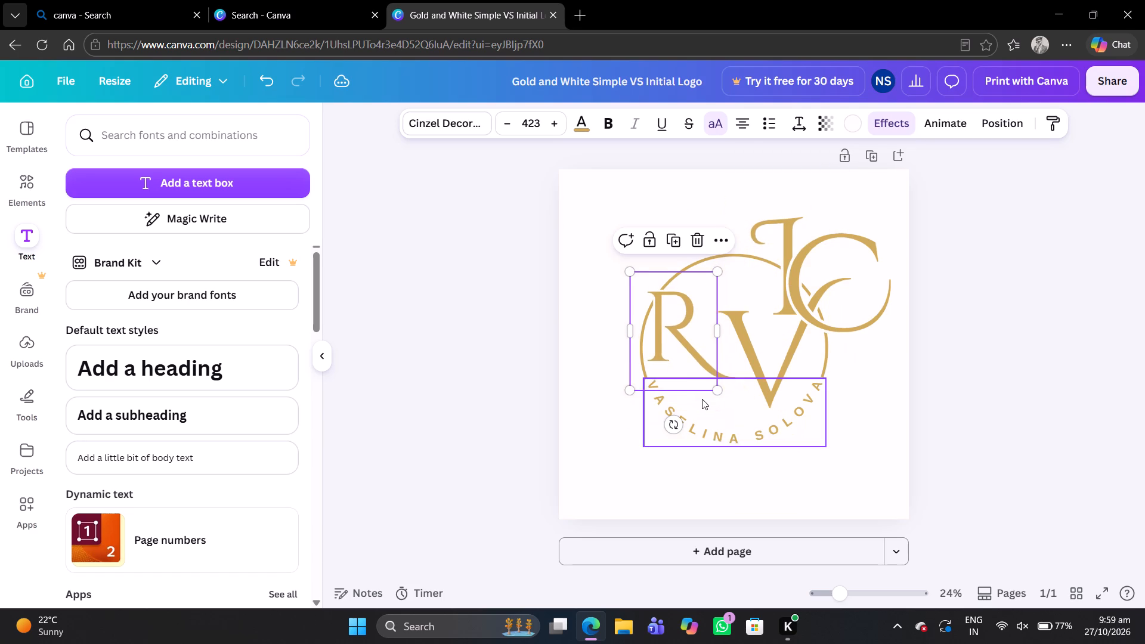
{"action": "left_click_drag", "start_coordinate": [668, 325], "coordinate": [669, 342]}
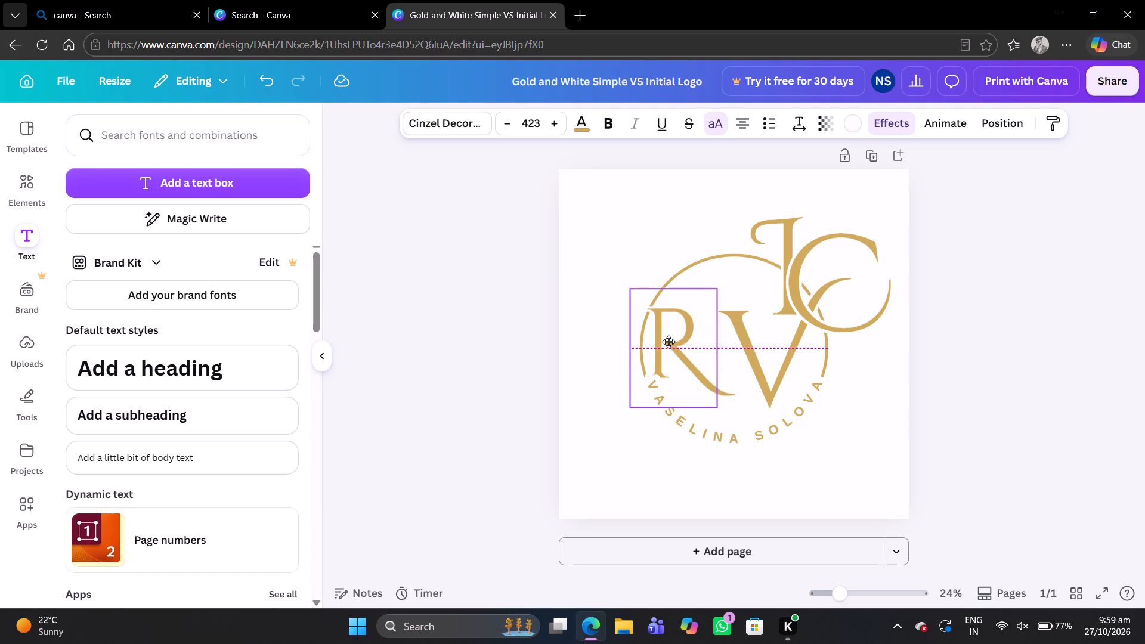
{"action": "left_click_drag", "start_coordinate": [669, 342], "coordinate": [665, 358]}
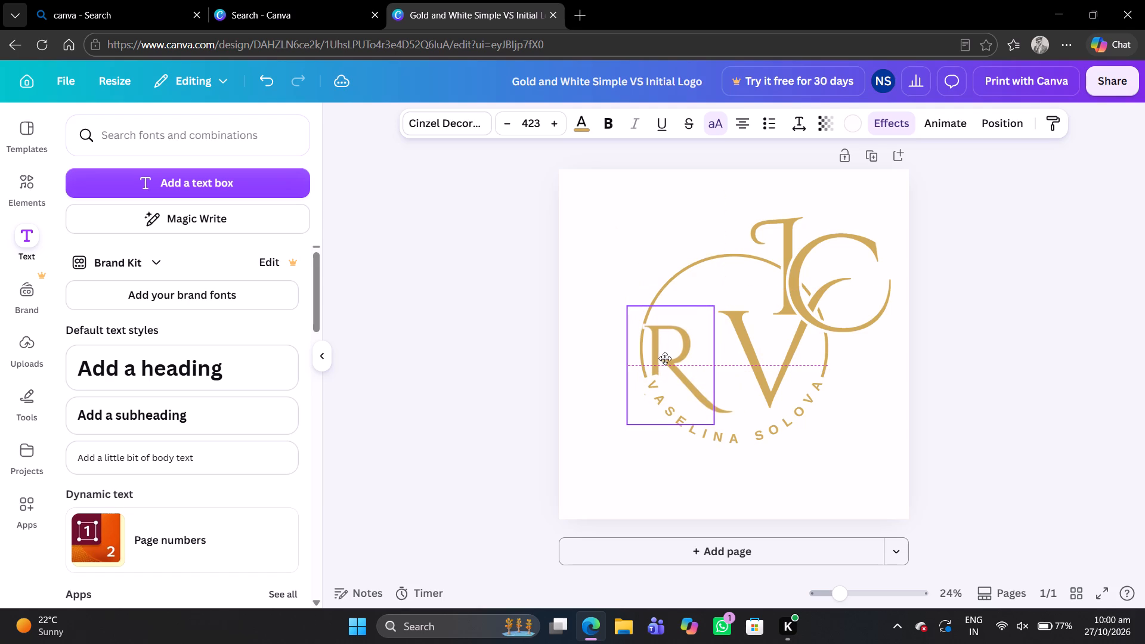
{"action": "left_click_drag", "start_coordinate": [665, 358], "coordinate": [670, 350]}
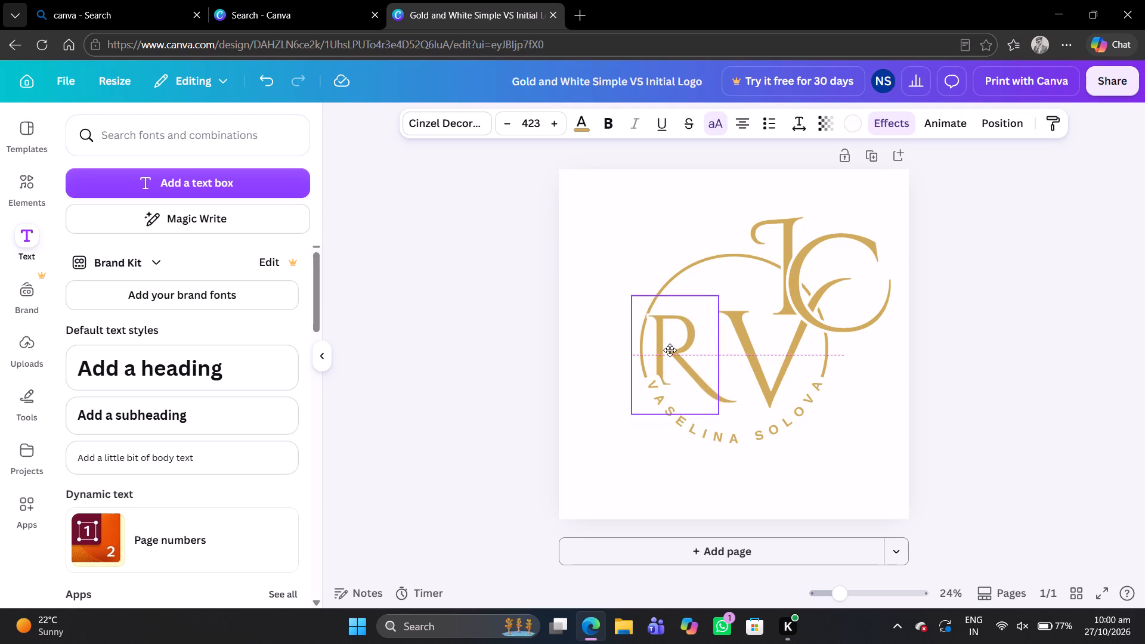
{"action": "left_click_drag", "start_coordinate": [670, 350], "coordinate": [668, 350]}
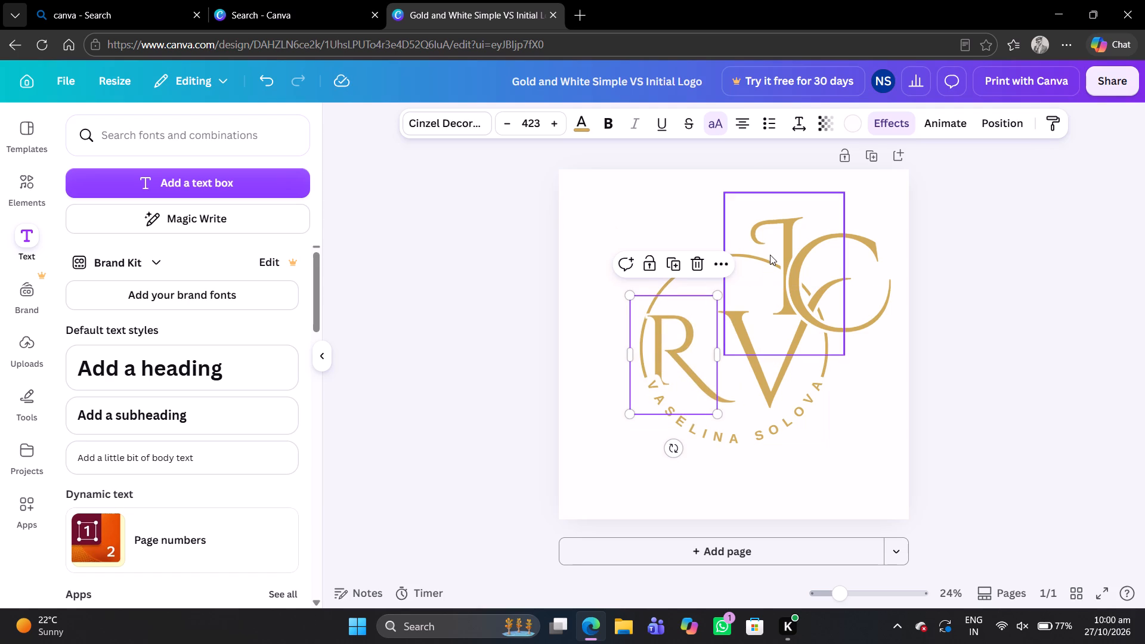
Set the R's font size to 420.
{"action": "left_click", "coordinate": [770, 255]}
{"action": "left_click", "coordinate": [691, 338]}
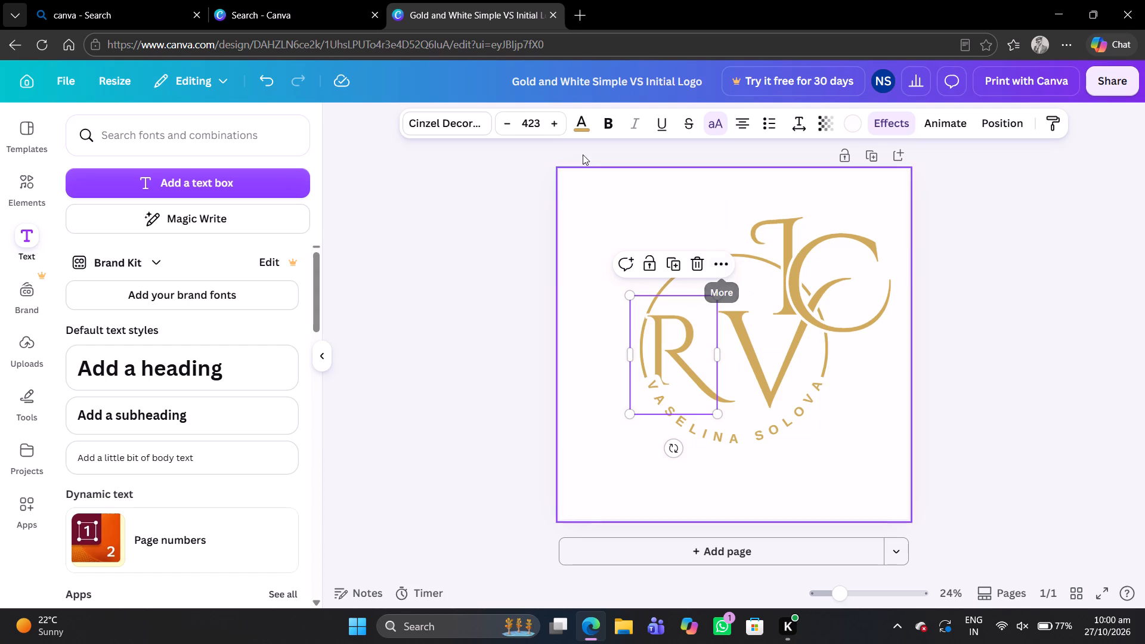
{"action": "double_click", "coordinate": [542, 125]}
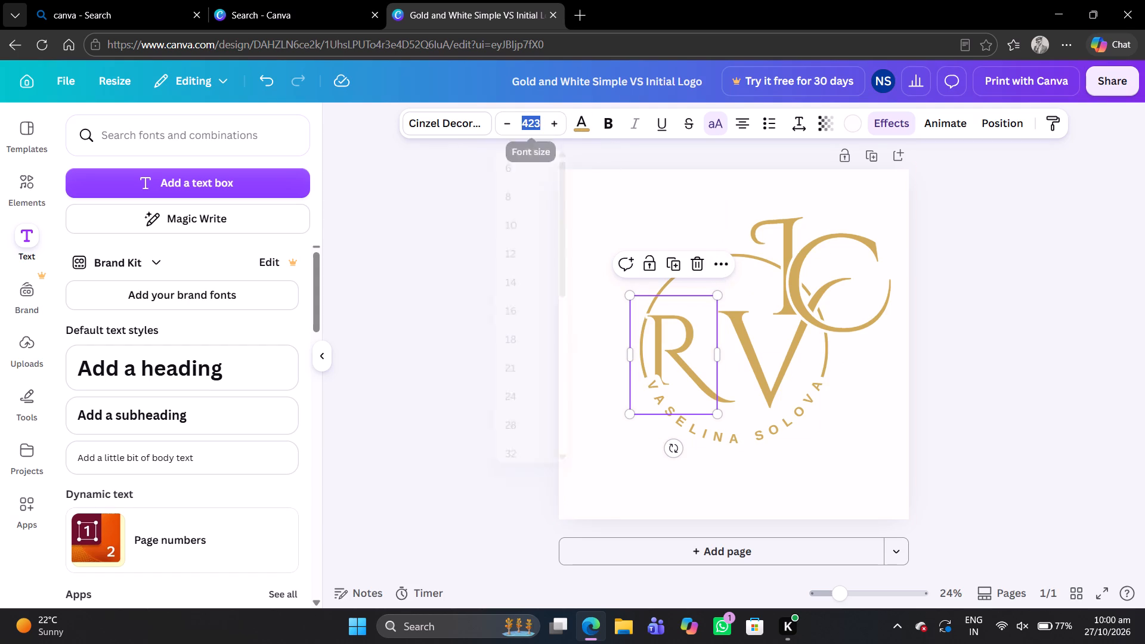
{"action": "type", "text": "420"}
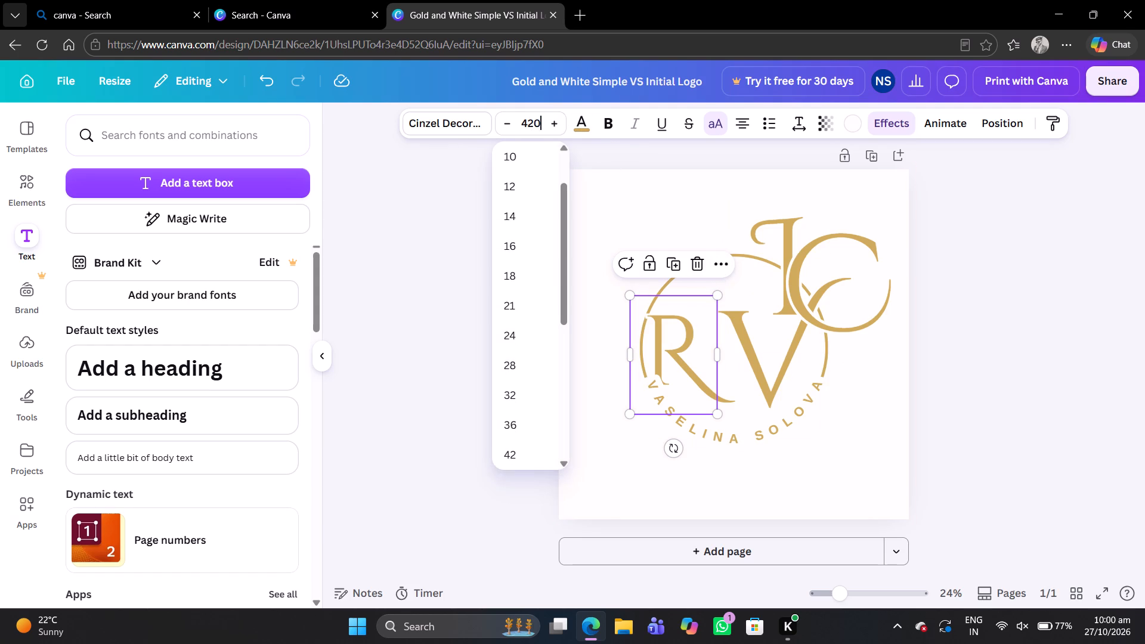
{"action": "left_click", "coordinate": [578, 434]}
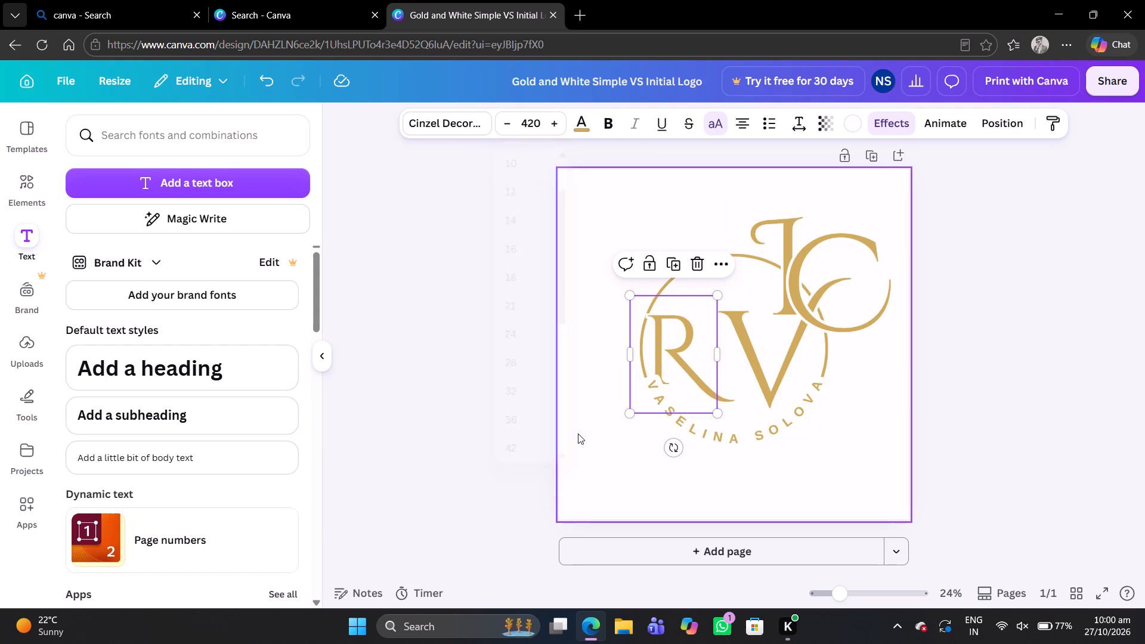
Set the I's font size to 420, matching the R.
{"action": "left_click", "coordinate": [764, 230]}
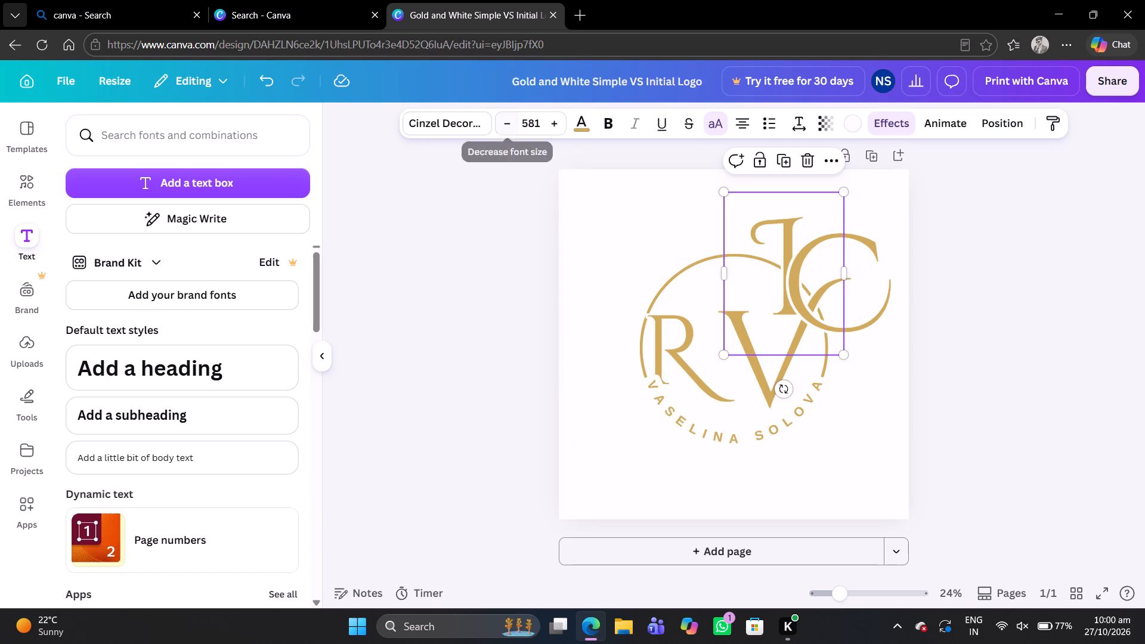
{"action": "double_click", "coordinate": [534, 120]}
{"action": "key", "text": "1"}
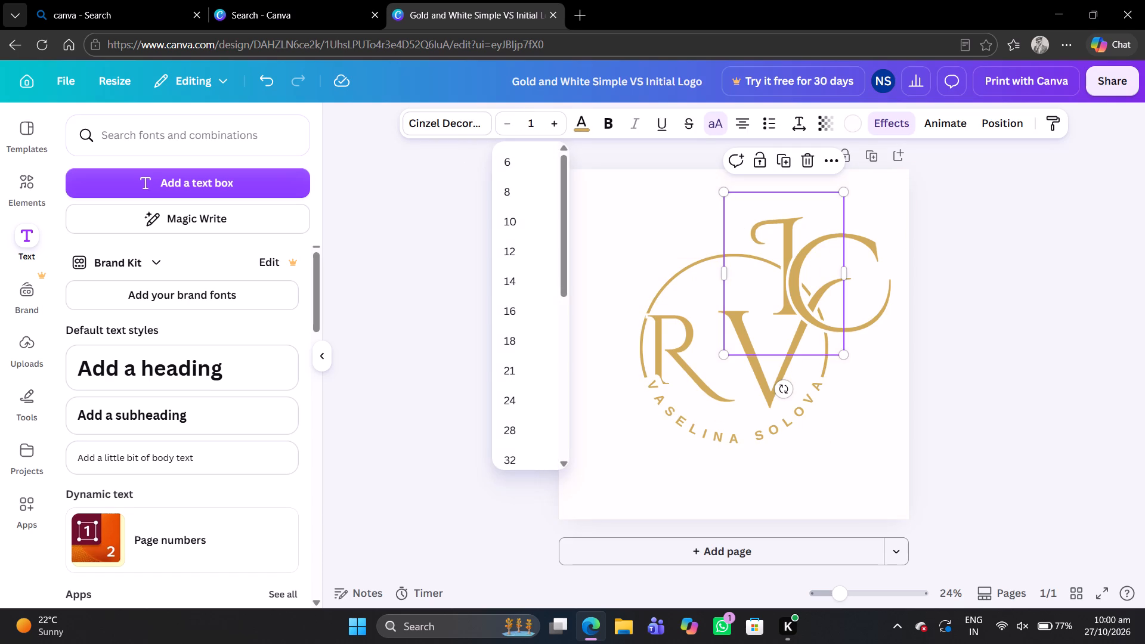
{"action": "key", "text": "BackSpace"}
{"action": "type", "text": "420"}
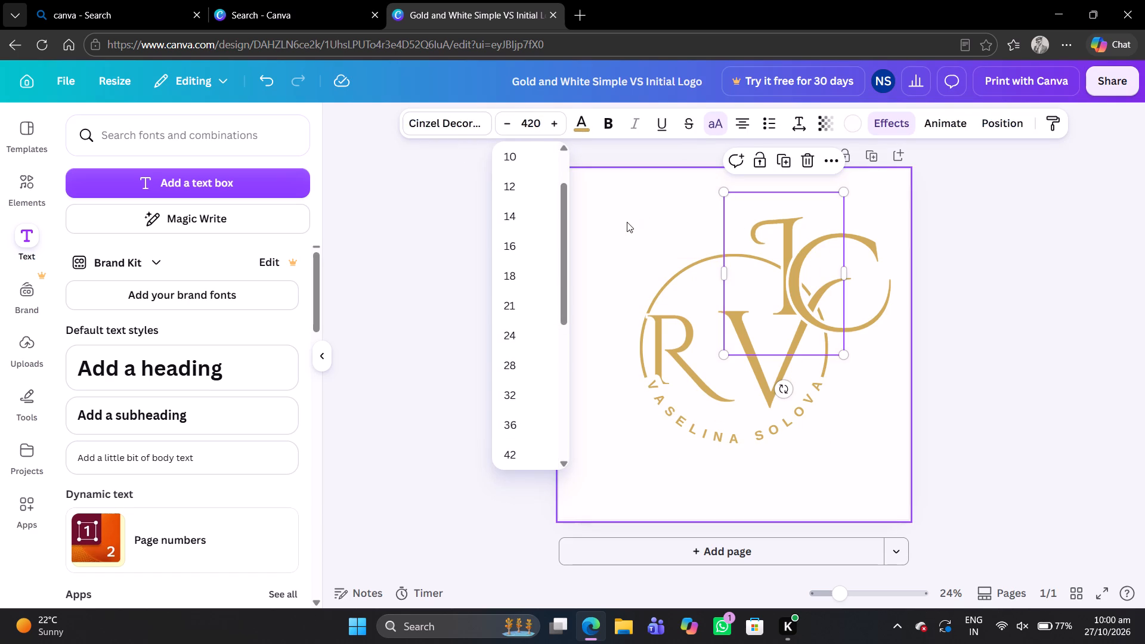
{"action": "left_click", "coordinate": [622, 222]}
Move the I away from the C to the empty upper-left area of the page.
{"action": "left_click", "coordinate": [806, 221]}
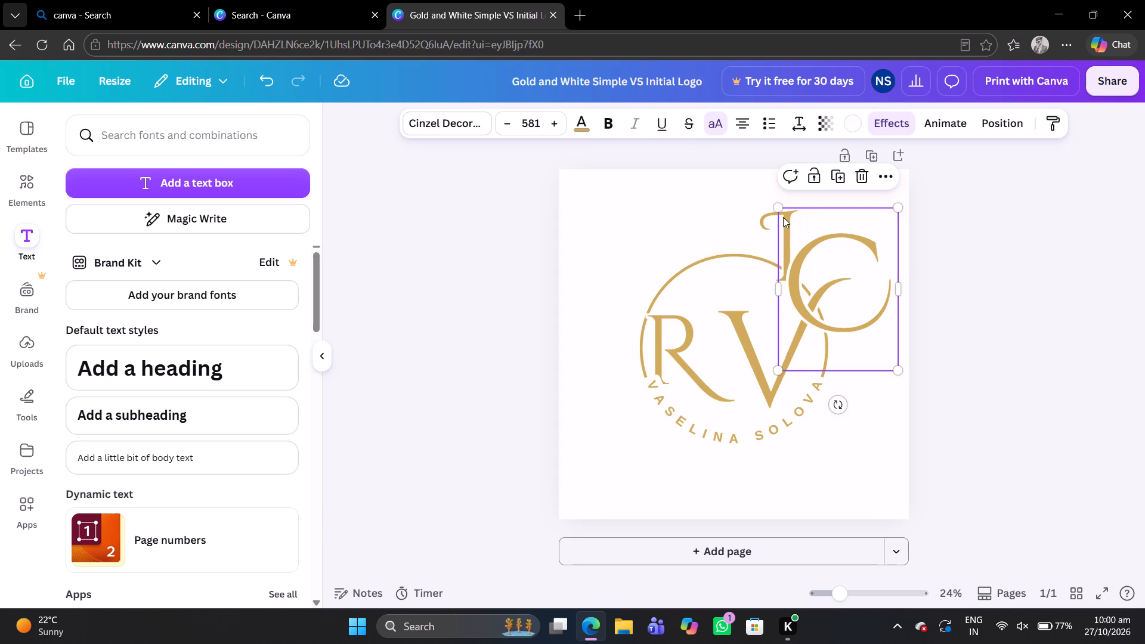
{"action": "left_click", "coordinate": [758, 218]}
{"action": "left_click_drag", "start_coordinate": [758, 218], "coordinate": [620, 199]}
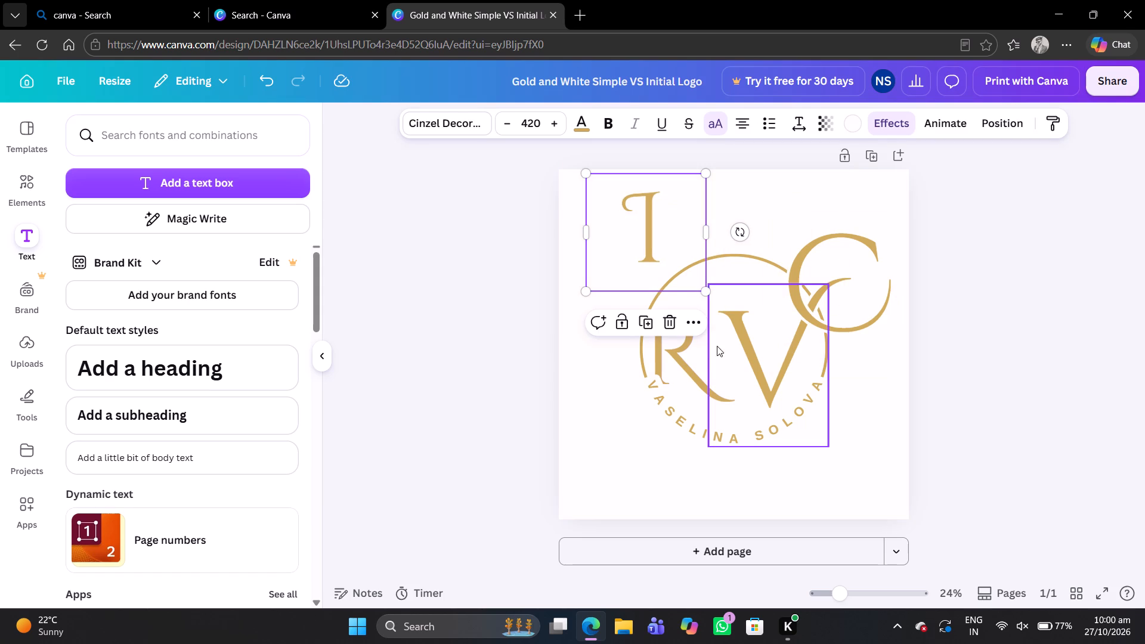
Set the V's font size to 420, matching the R and I.
{"action": "double_click", "coordinate": [759, 346]}
{"action": "double_click", "coordinate": [531, 123]}
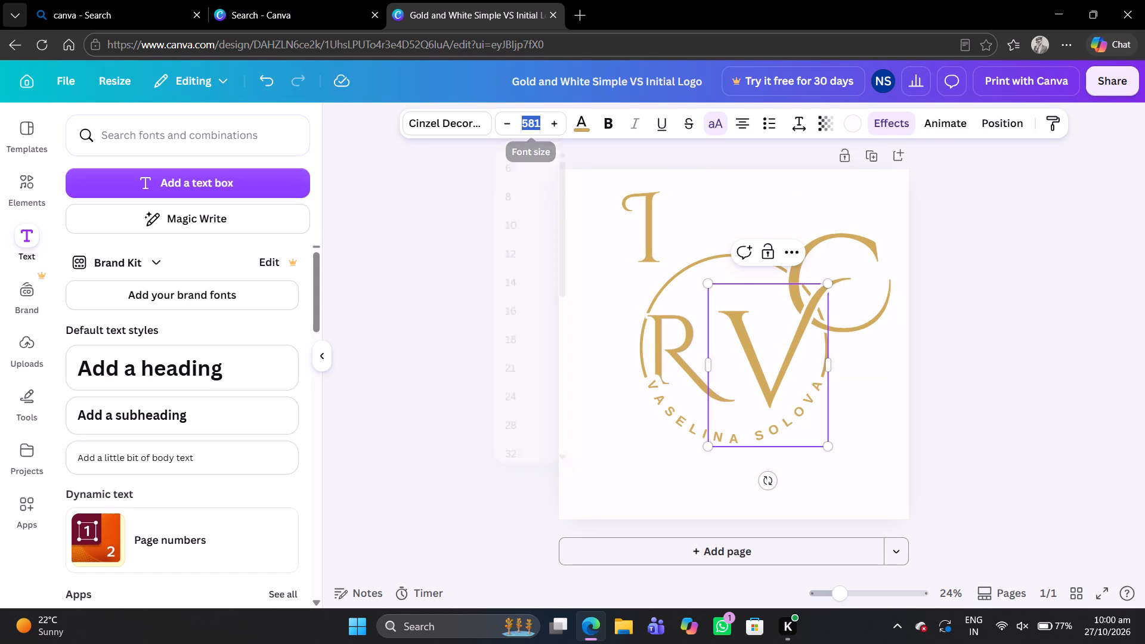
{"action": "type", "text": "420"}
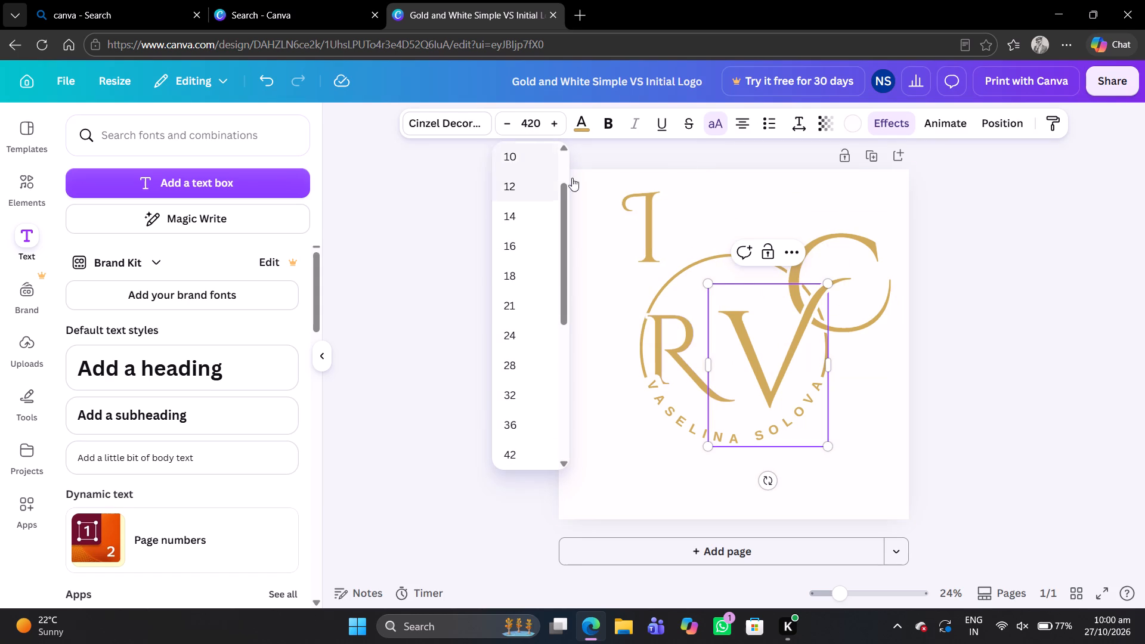
{"action": "left_click", "coordinate": [738, 216]}
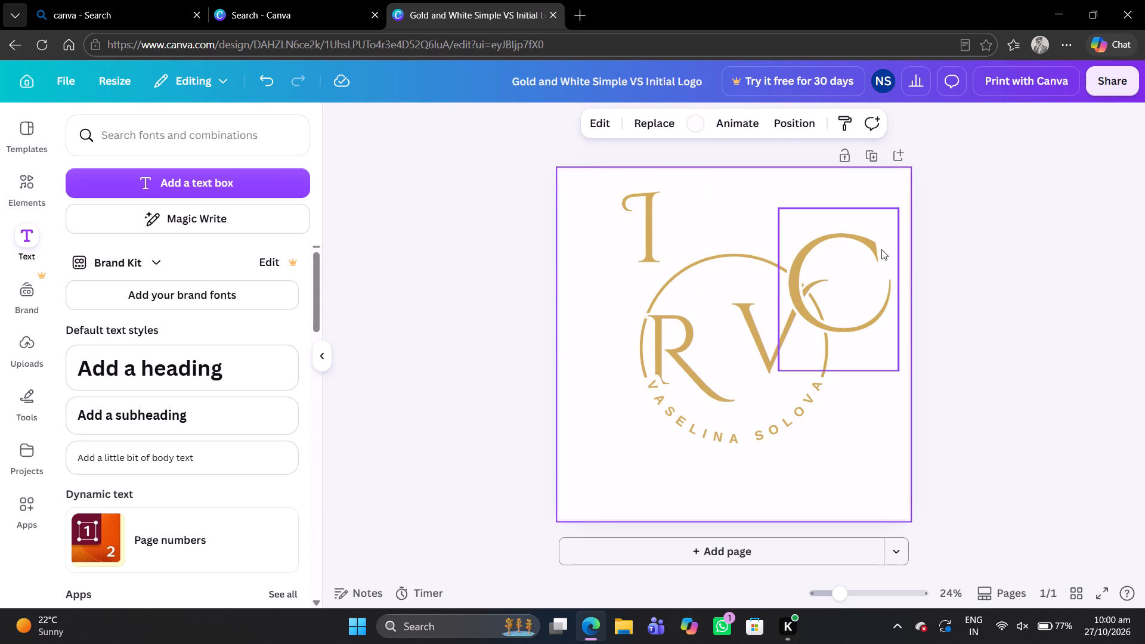
Set the C's font size to 420, matching the other letters.
{"action": "double_click", "coordinate": [881, 249]}
{"action": "left_click", "coordinate": [536, 113]}
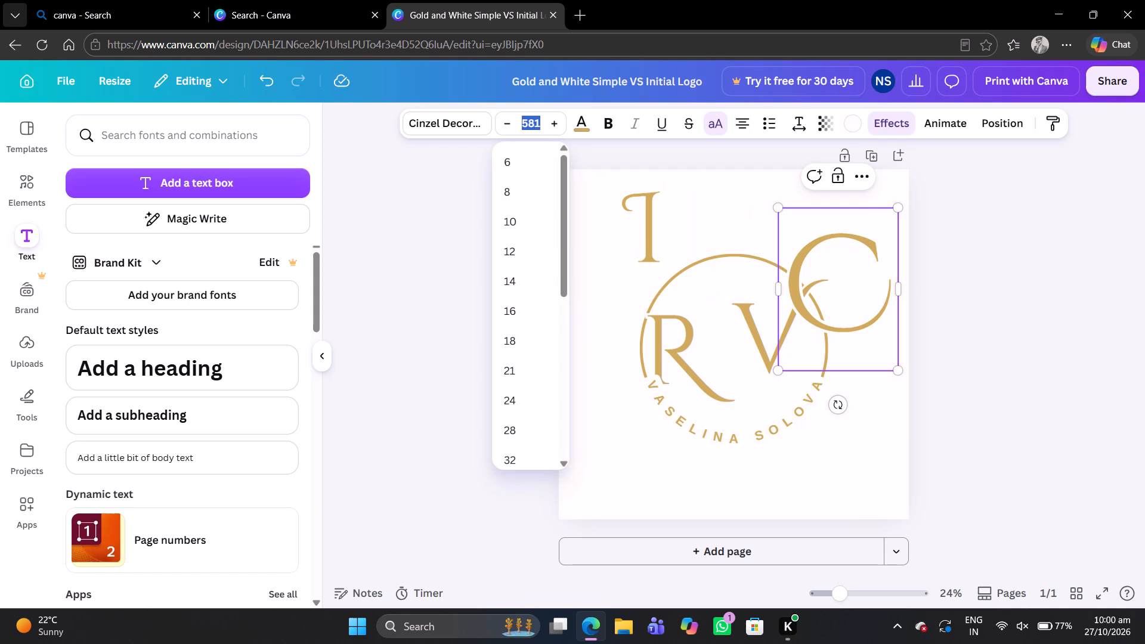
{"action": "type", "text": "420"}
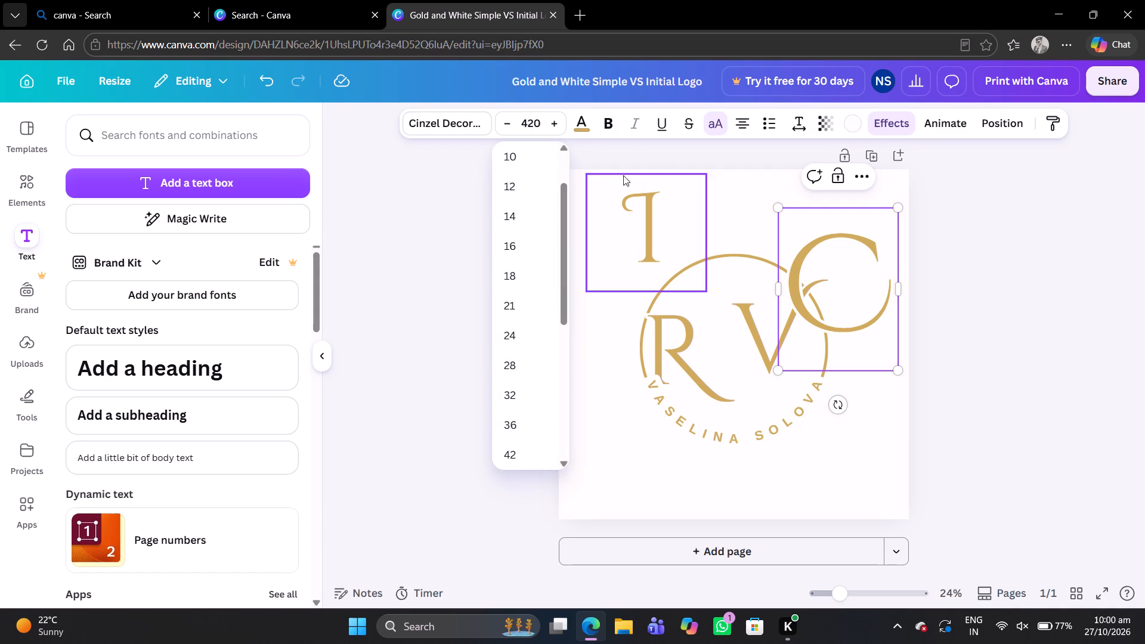
{"action": "left_click", "coordinate": [740, 185]}
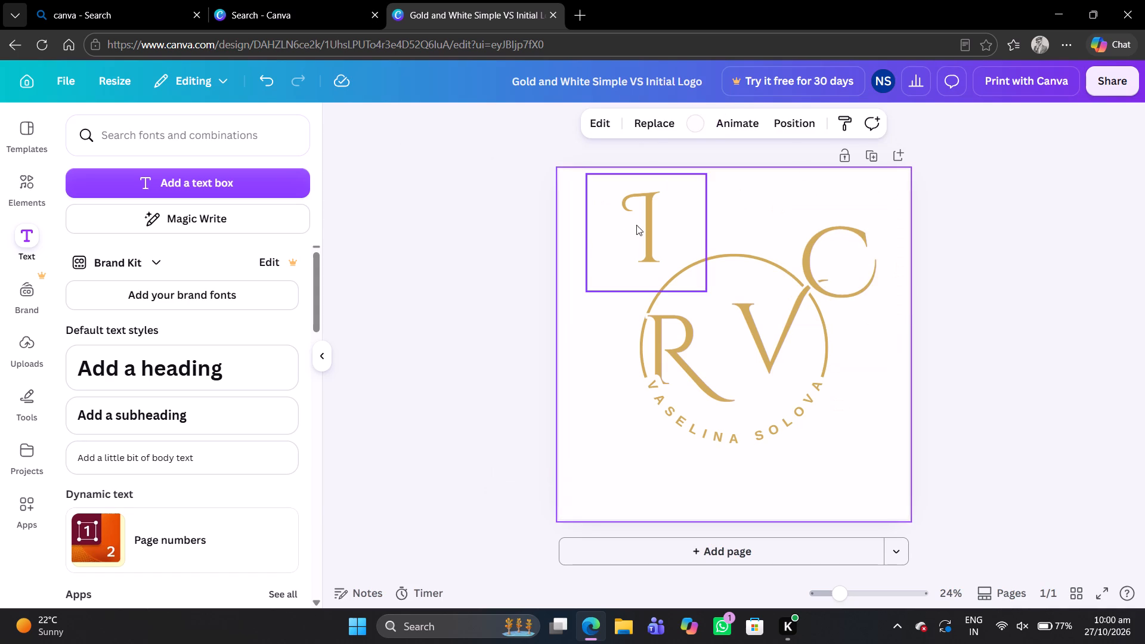
Move the I down into the circle, between the R and the V.
{"action": "left_click_drag", "start_coordinate": [636, 225], "coordinate": [689, 323]}
Shift the V down and toward the R so it sits close beside the I, inside the circle.
{"action": "left_click", "coordinate": [778, 335]}
{"action": "left_click_drag", "start_coordinate": [778, 335], "coordinate": [769, 343]}
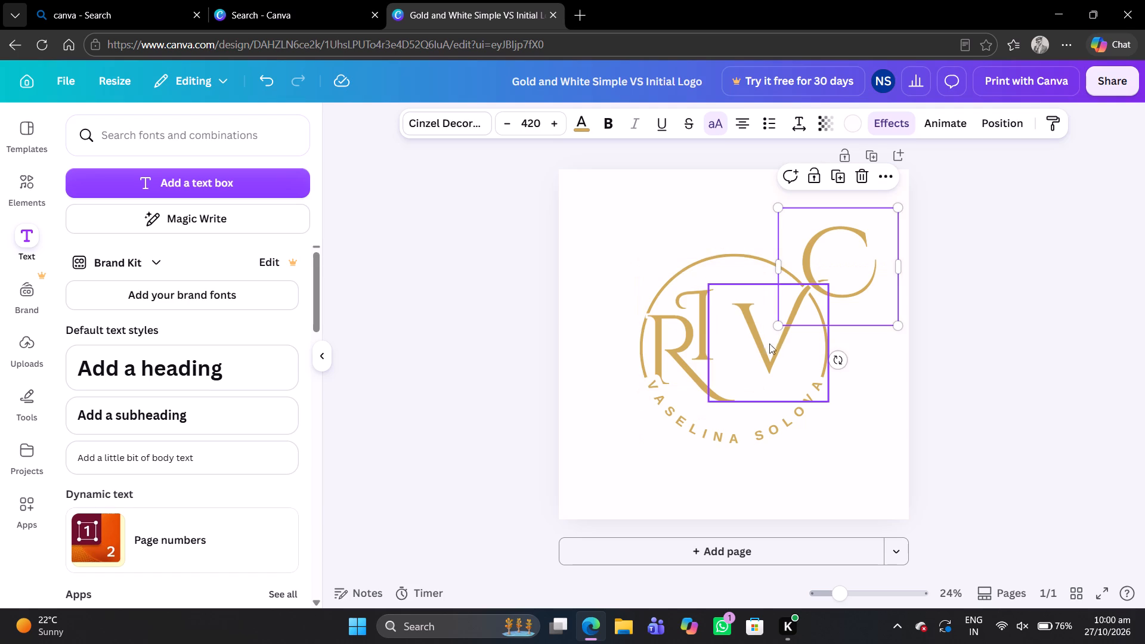
{"action": "left_click_drag", "start_coordinate": [769, 343], "coordinate": [767, 348]}
{"action": "left_click", "coordinate": [767, 348]}
{"action": "left_click_drag", "start_coordinate": [767, 348], "coordinate": [740, 372]}
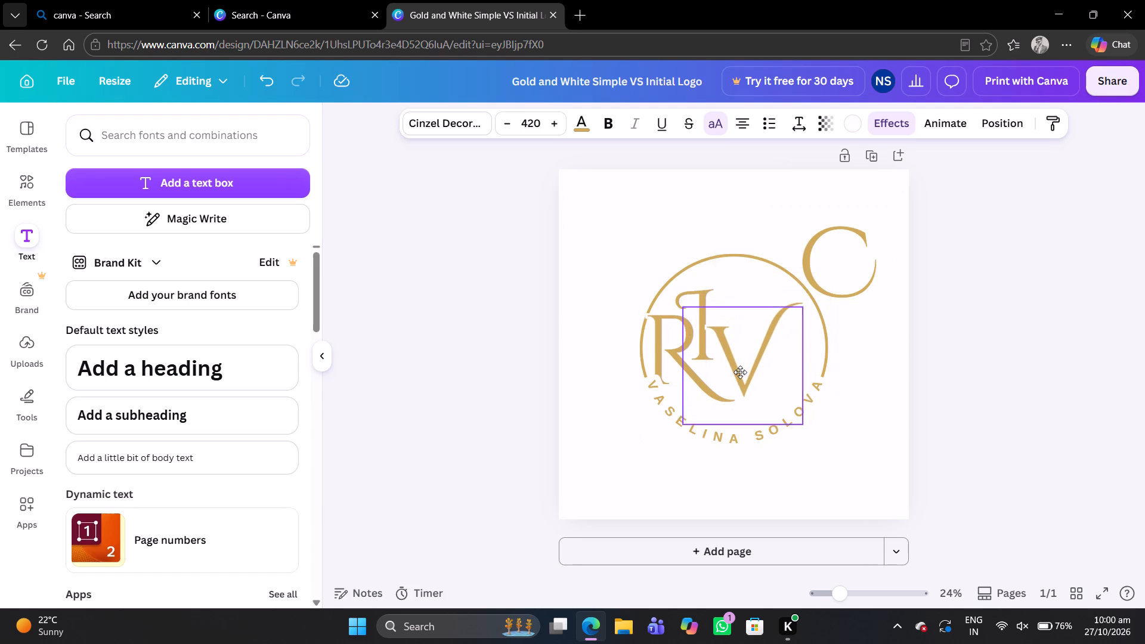
{"action": "left_click_drag", "start_coordinate": [740, 372], "coordinate": [740, 373]}
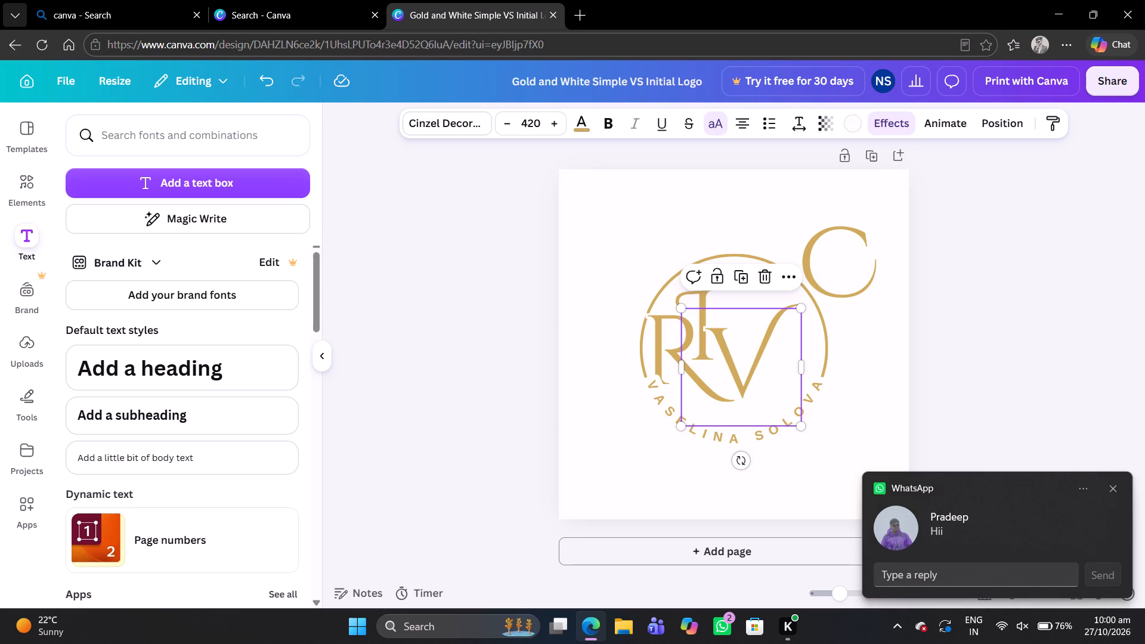
{"action": "left_click", "coordinate": [895, 572]}
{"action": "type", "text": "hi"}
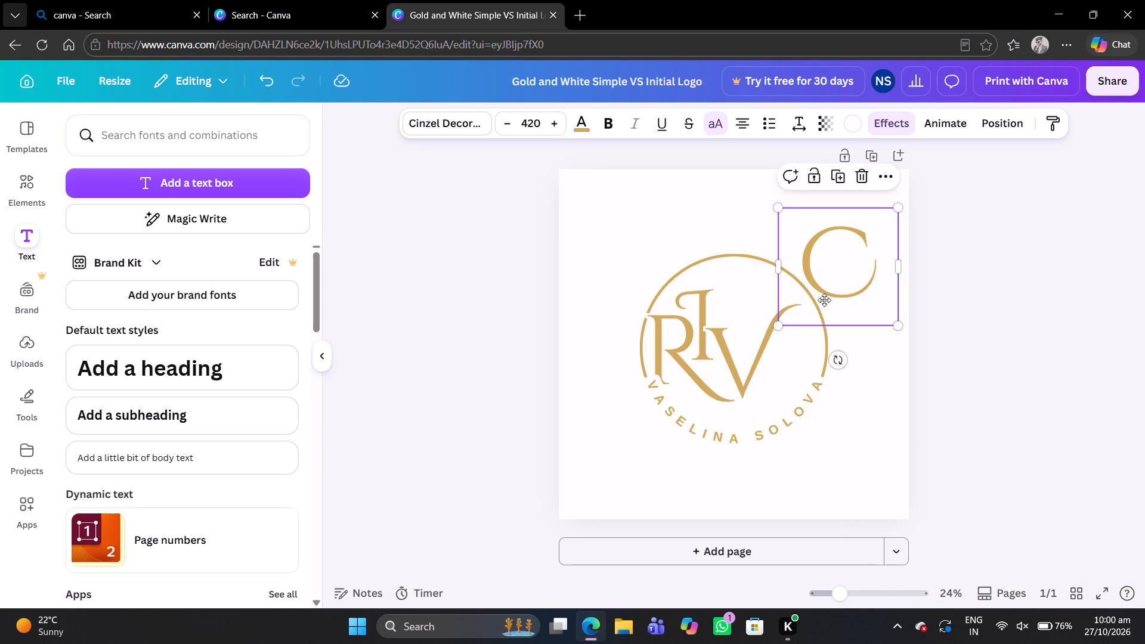
{"action": "left_click_drag", "start_coordinate": [824, 300], "coordinate": [782, 354]}
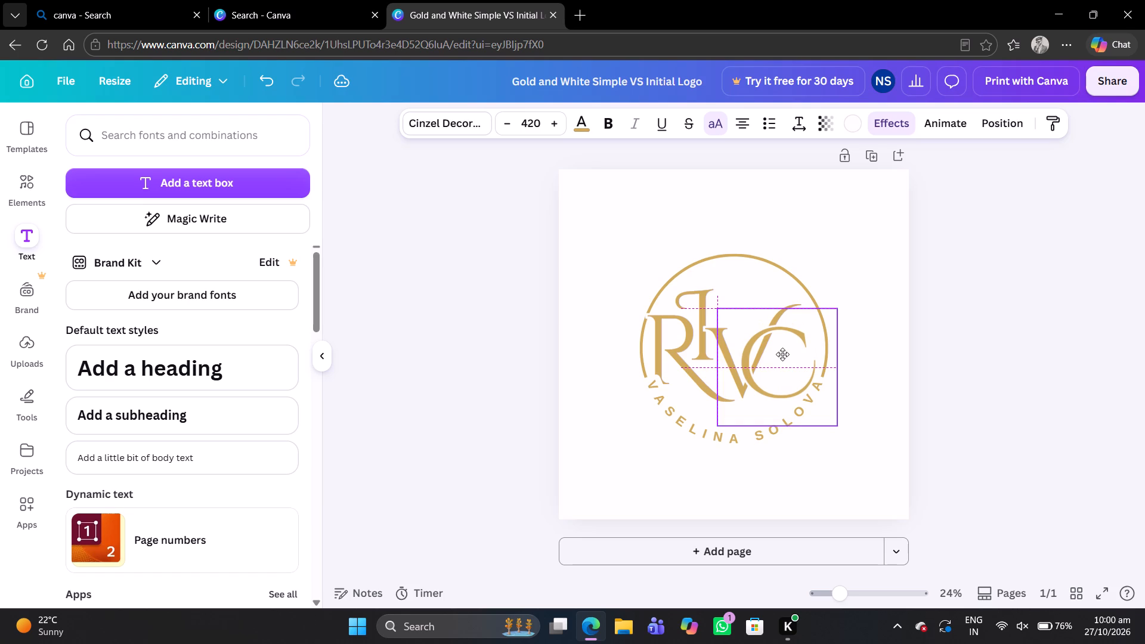
{"action": "left_click_drag", "start_coordinate": [782, 354], "coordinate": [798, 363]}
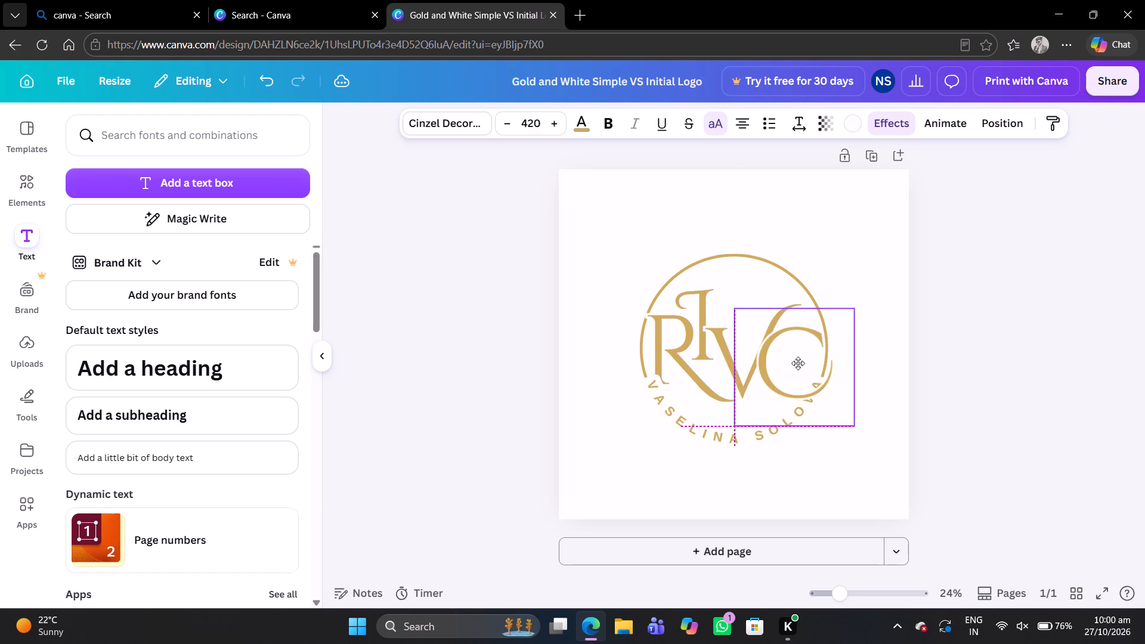
{"action": "left_click_drag", "start_coordinate": [798, 363], "coordinate": [788, 351]}
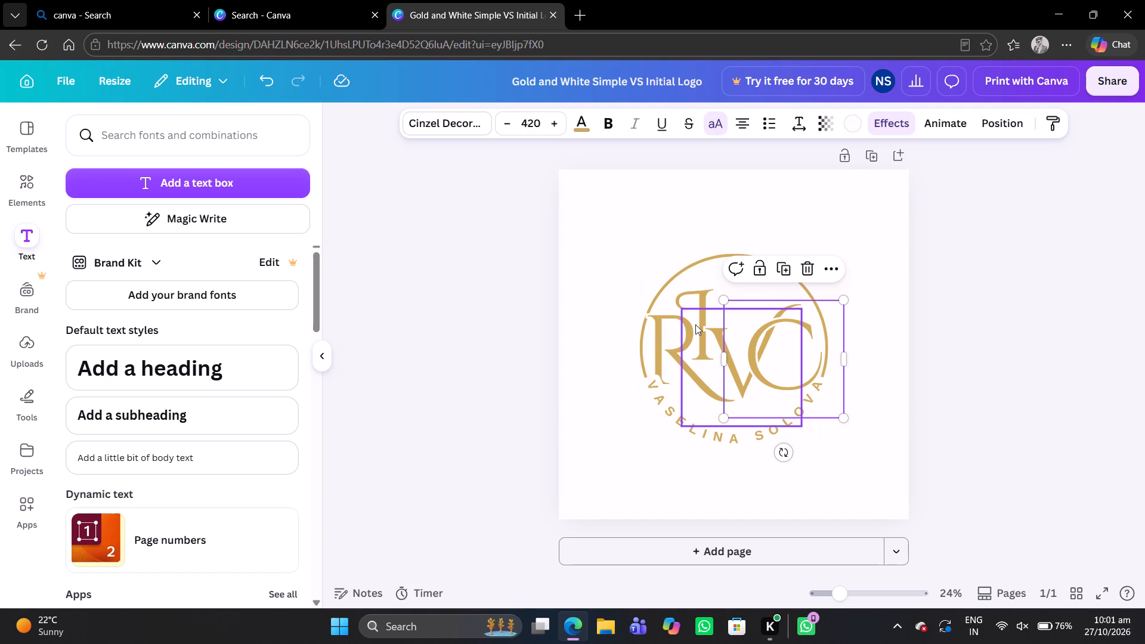
Set the I's font size to 400.
{"action": "left_click", "coordinate": [653, 344]}
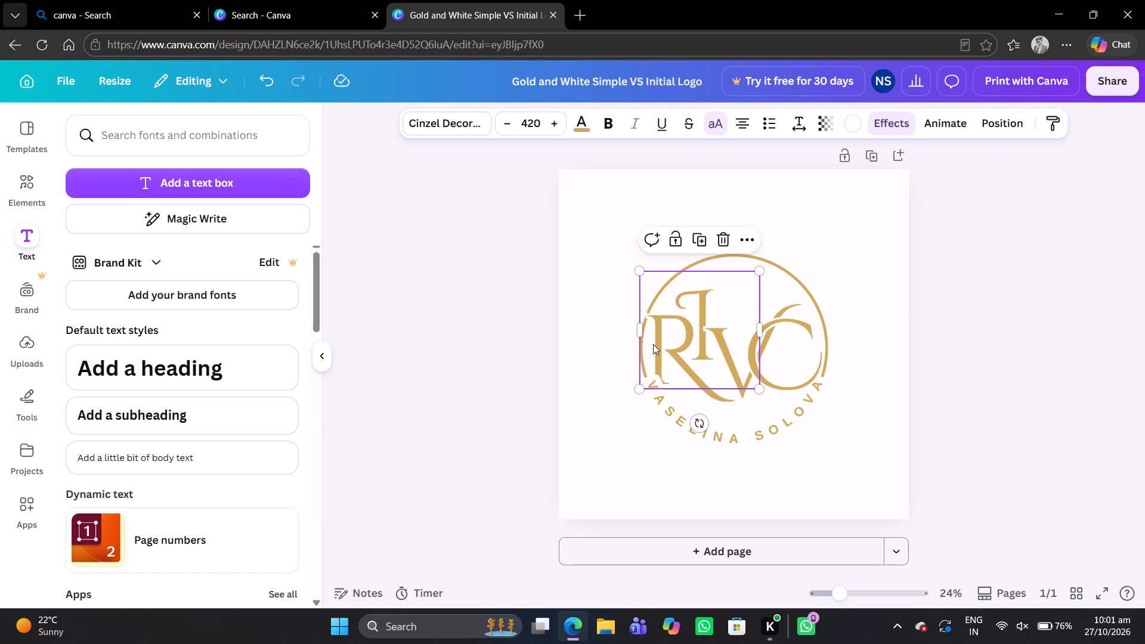
{"action": "left_click", "coordinate": [547, 127]}
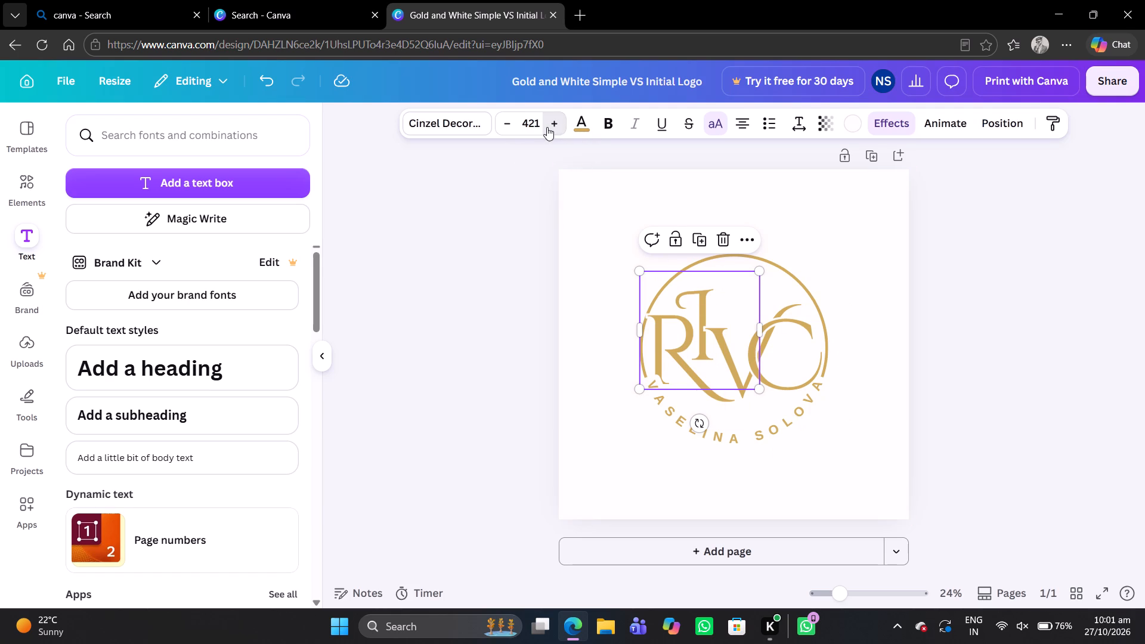
{"action": "triple_click", "coordinate": [506, 126]}
{"action": "triple_click", "coordinate": [506, 126]}
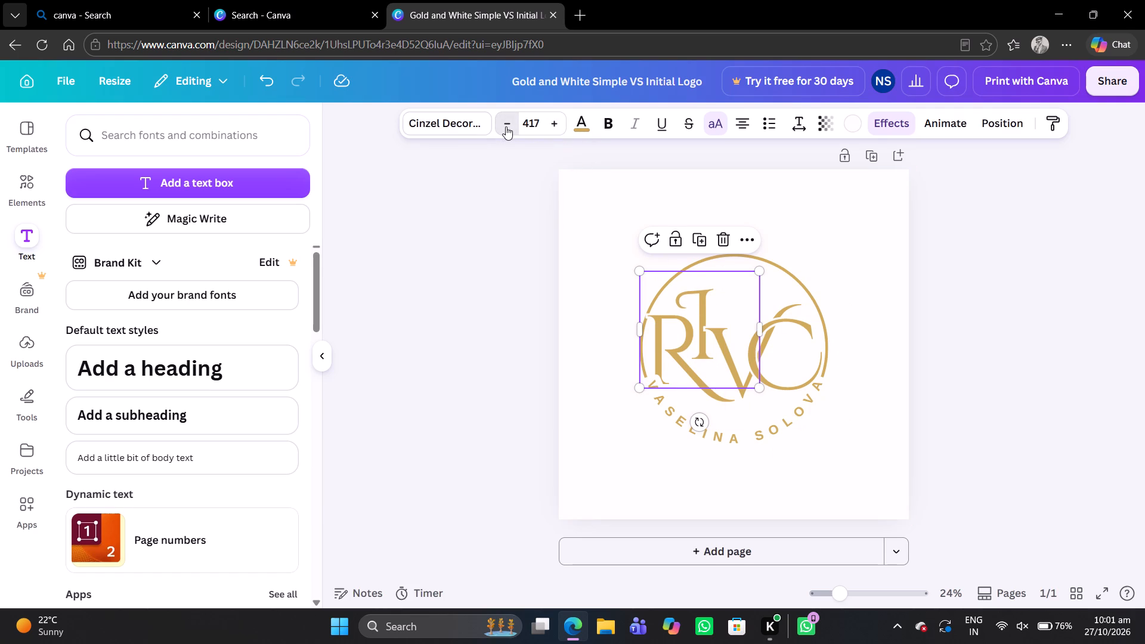
{"action": "triple_click", "coordinate": [506, 126]}
{"action": "triple_click", "coordinate": [506, 126]}
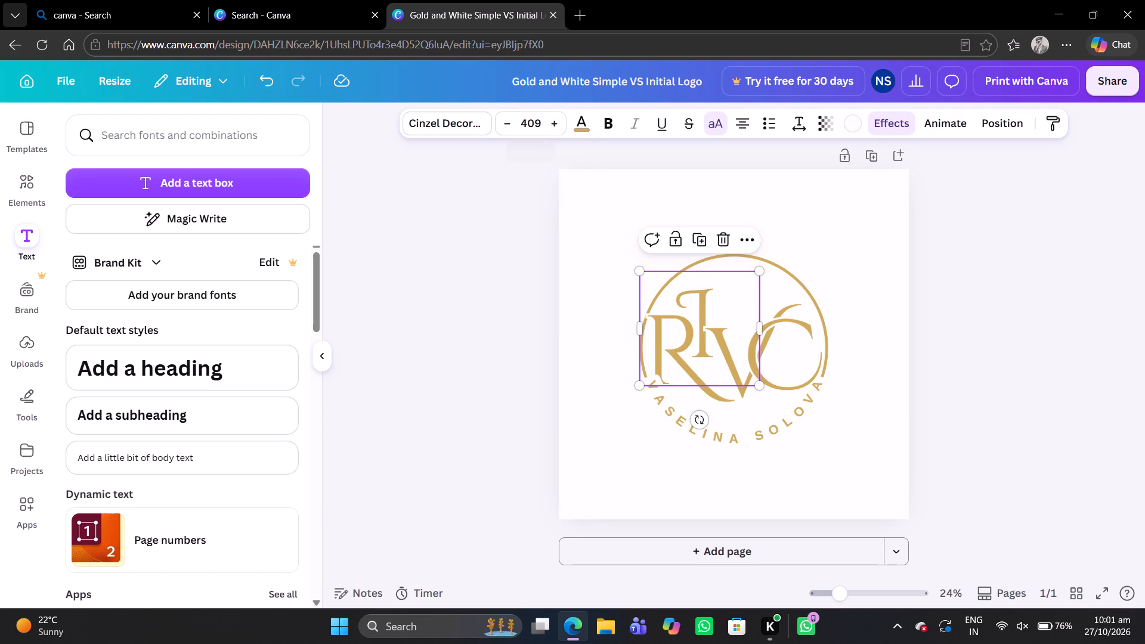
{"action": "left_click", "coordinate": [539, 123]}
{"action": "type", "text": "400"}
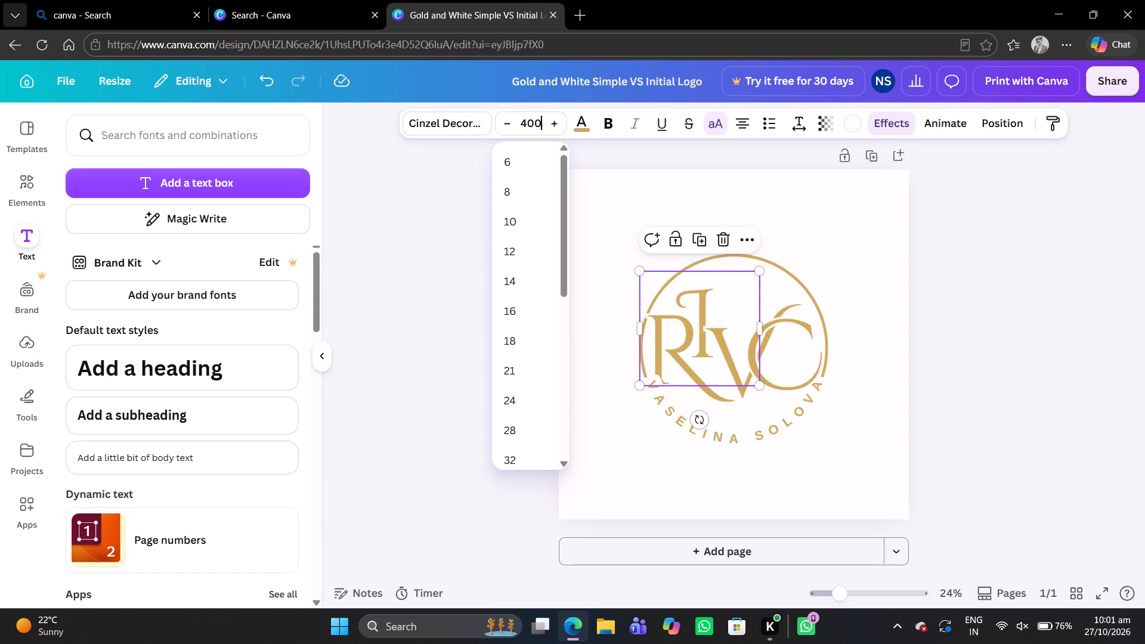
{"action": "left_click", "coordinate": [576, 212]}
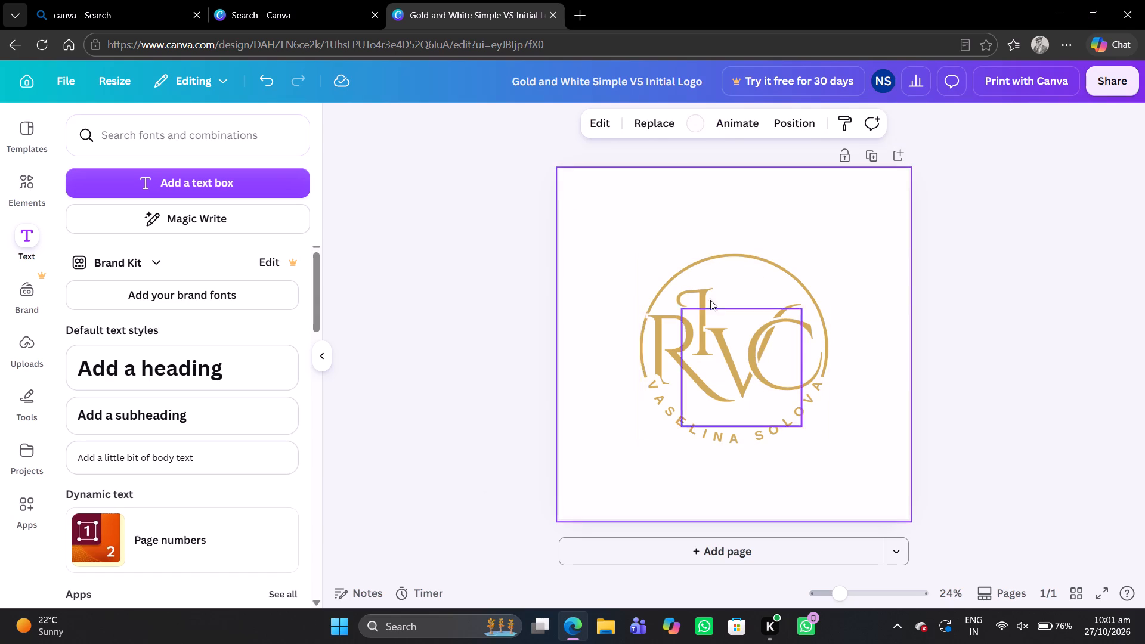
Move the I out of the way above the circle and set the R's font size to 400.
{"action": "left_click_drag", "start_coordinate": [692, 295], "coordinate": [756, 222]}
{"action": "double_click", "coordinate": [667, 340]}
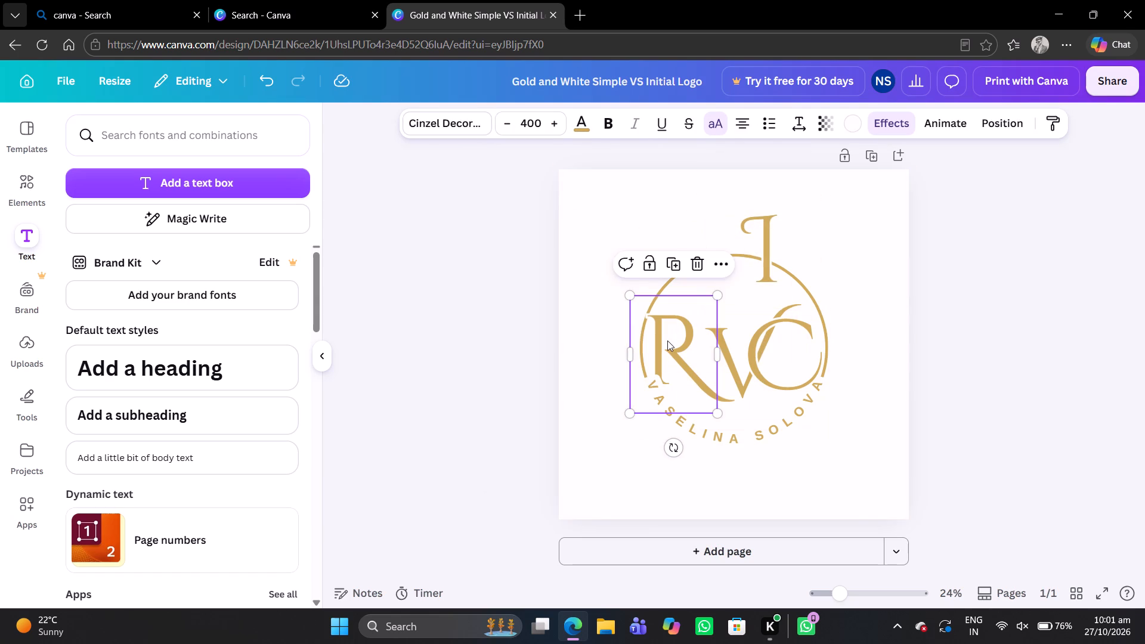
{"action": "left_click", "coordinate": [546, 122]}
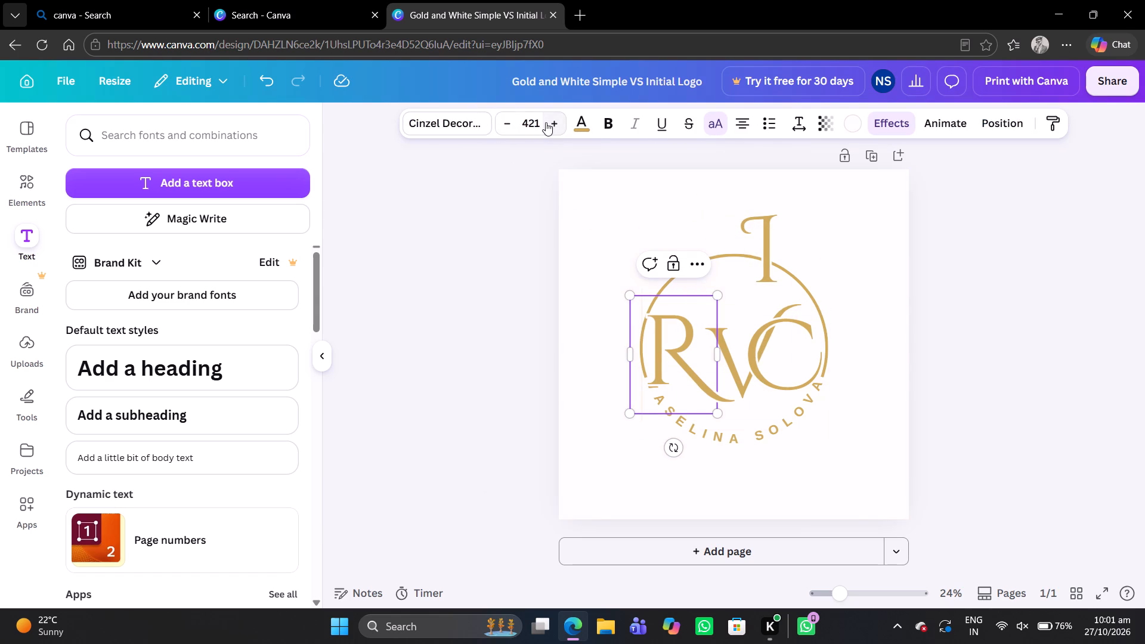
{"action": "left_click", "coordinate": [529, 121]}
{"action": "type", "text": "400"}
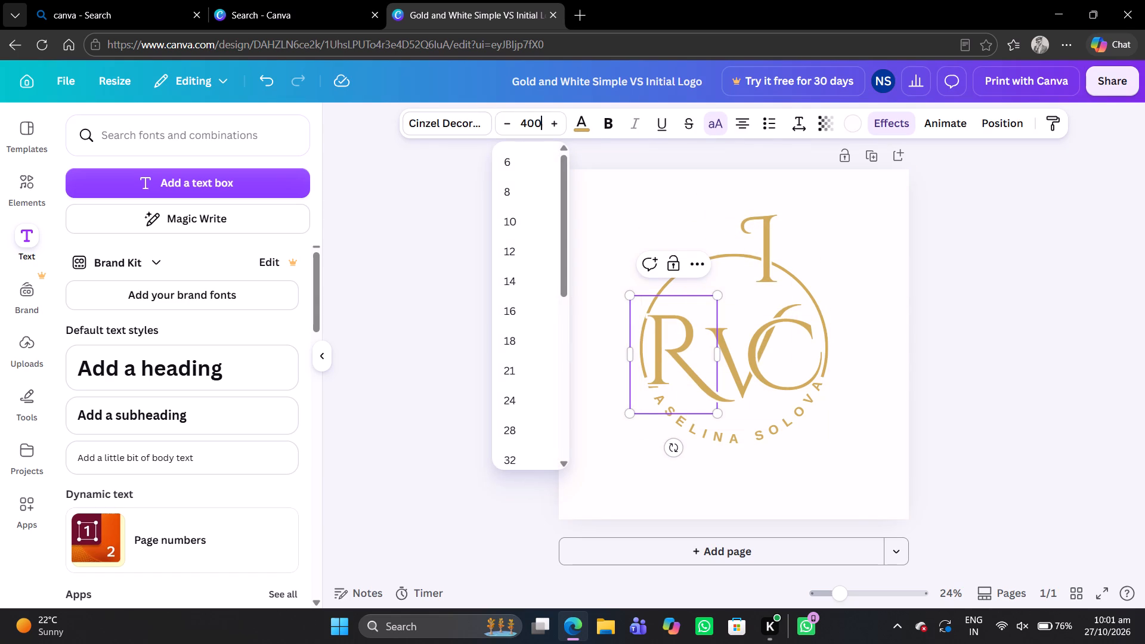
{"action": "left_click", "coordinate": [586, 200]}
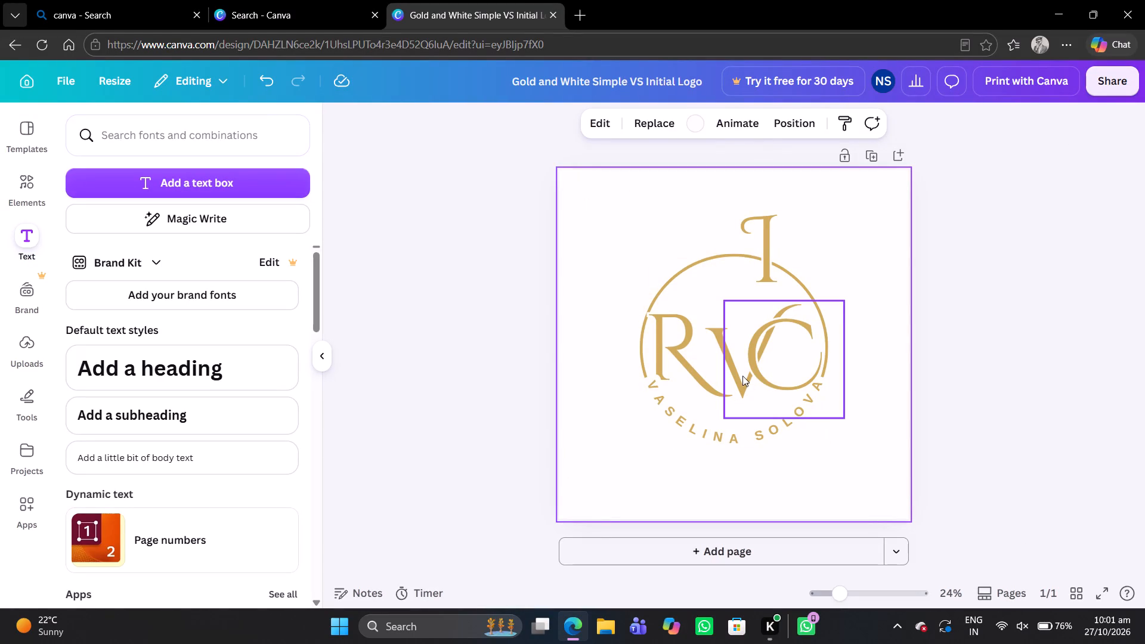
Set the C's font size to 400, matching the R.
{"action": "left_click", "coordinate": [742, 376]}
{"action": "left_click", "coordinate": [541, 131]}
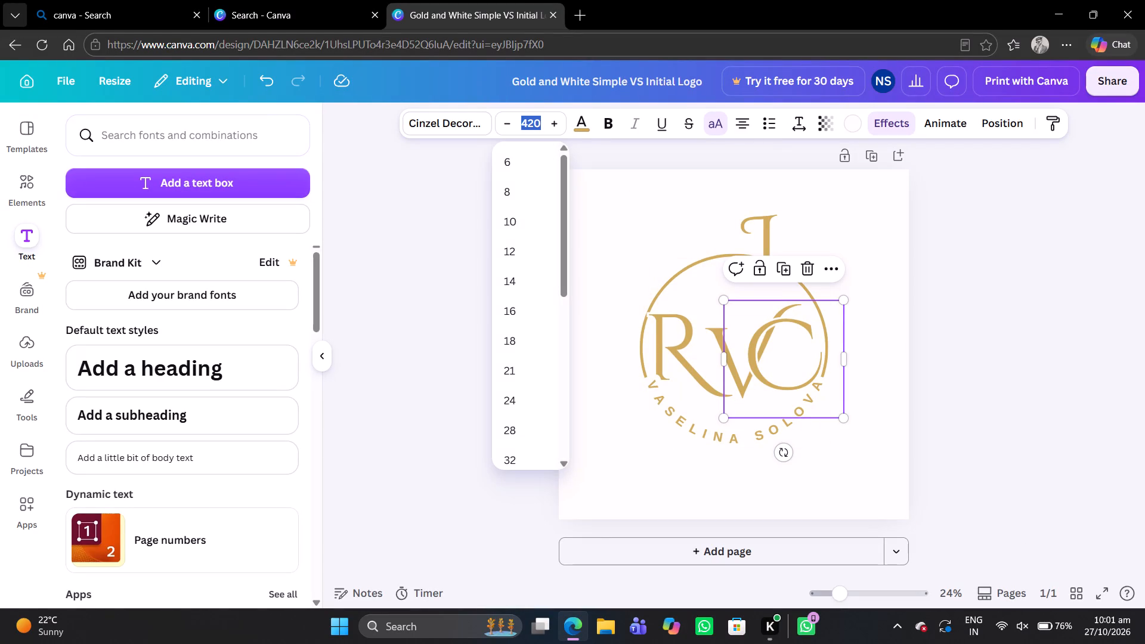
{"action": "type", "text": "40"}
{"action": "key", "text": "0"}
{"action": "left_click", "coordinate": [587, 199]}
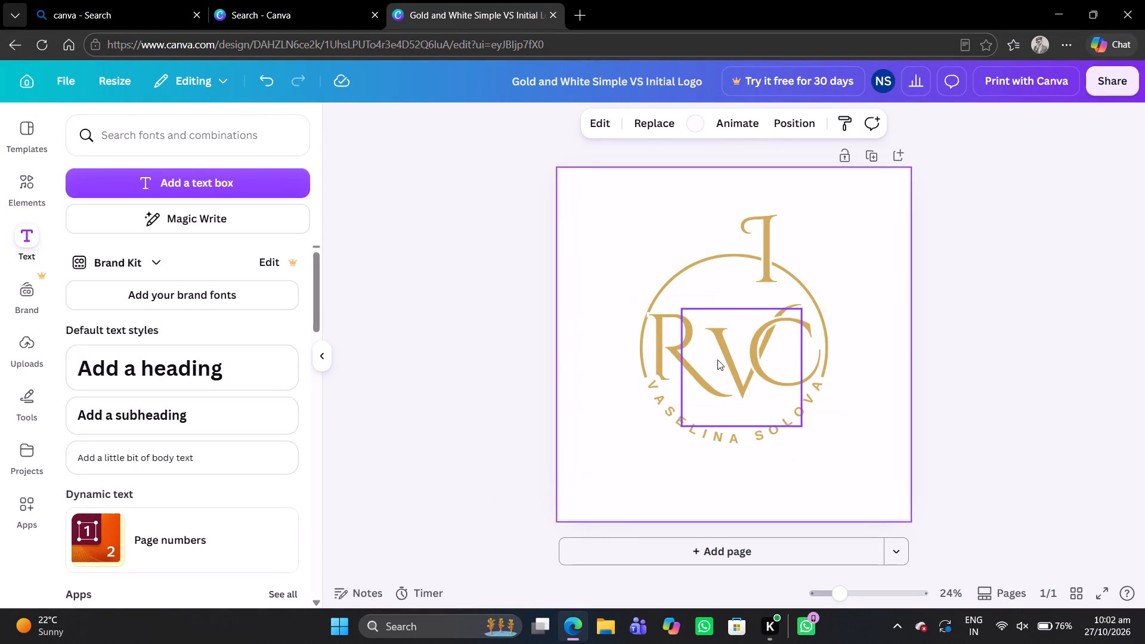
Set the V's font size to 400, matching the other letters.
{"action": "left_click", "coordinate": [717, 360]}
{"action": "left_click", "coordinate": [540, 128]}
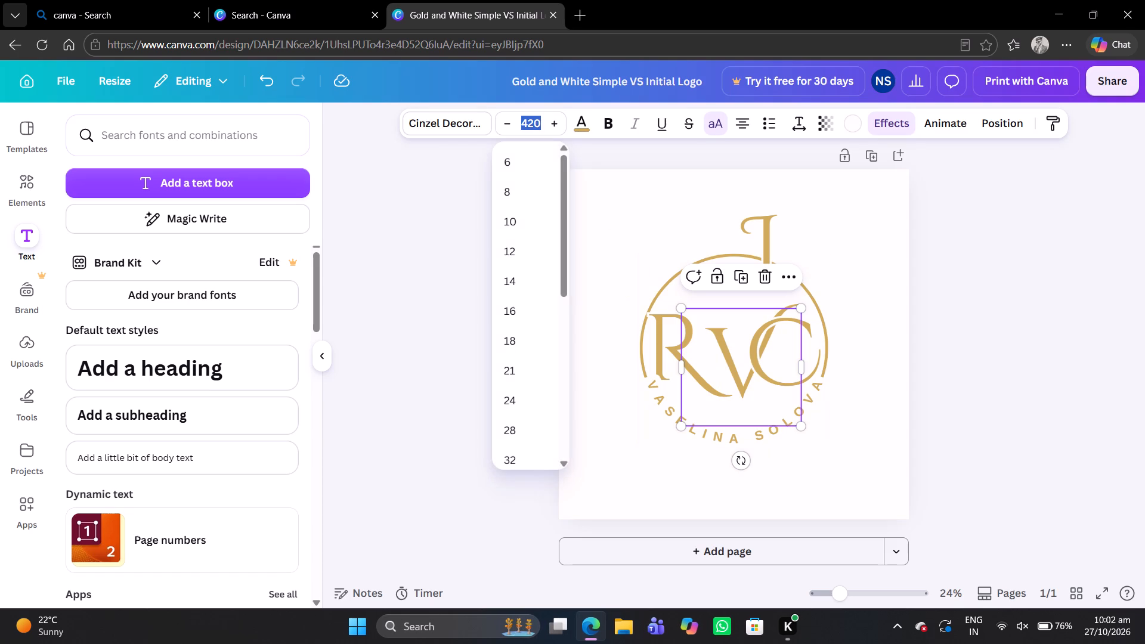
{"action": "type", "text": "400"}
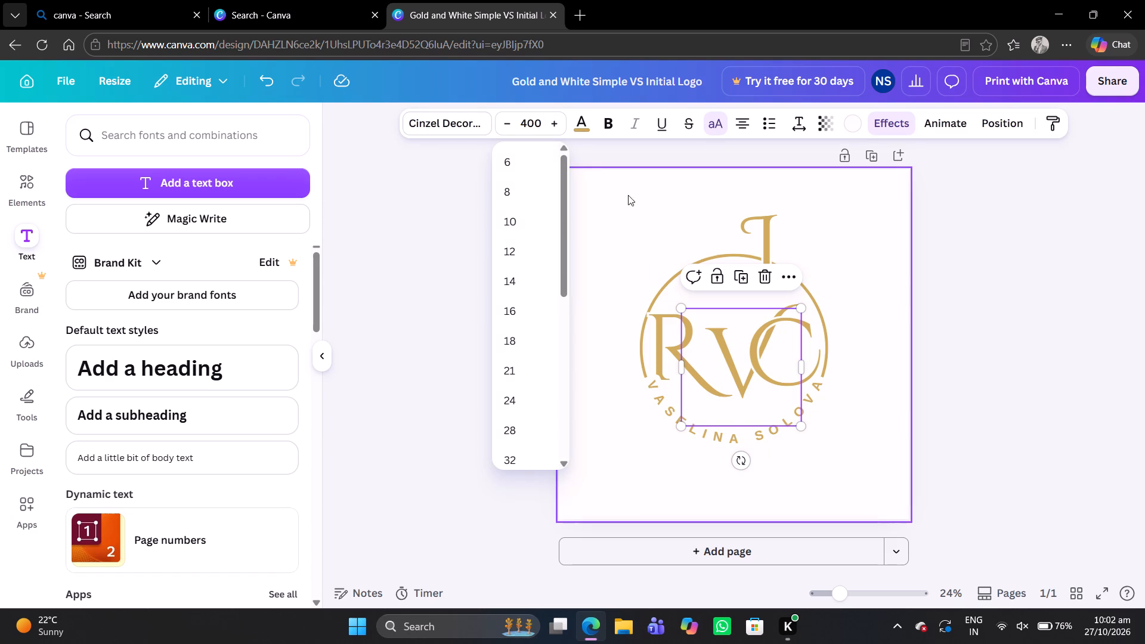
{"action": "left_click", "coordinate": [622, 215]}
Move the I back inside the circle, between the R and the V and raised slightly above the R.
{"action": "left_click", "coordinate": [668, 361]}
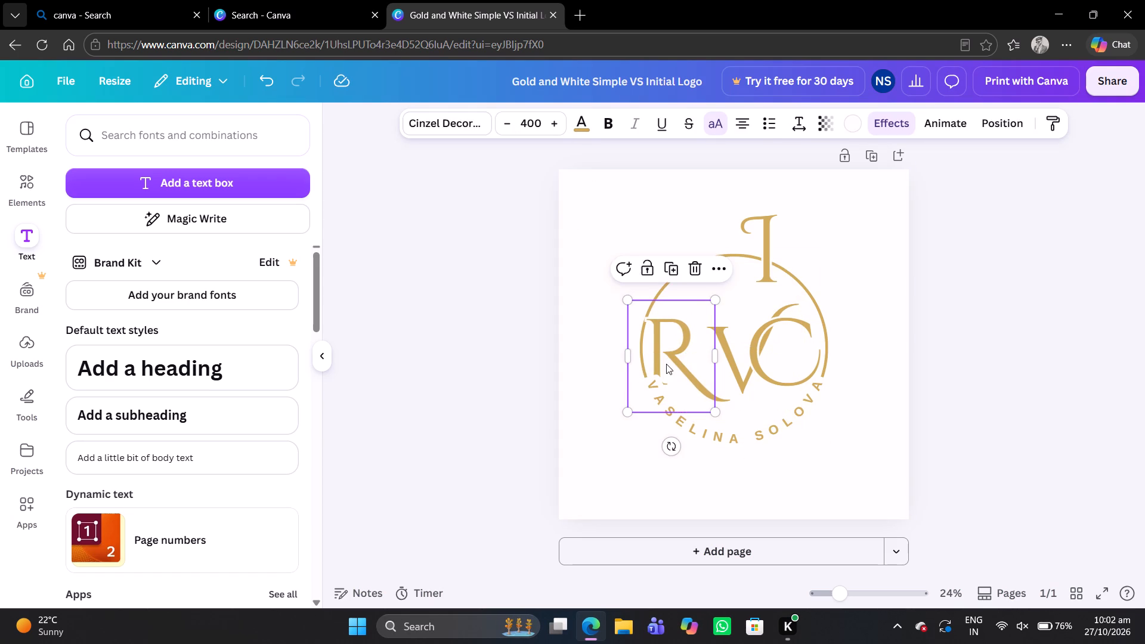
{"action": "left_click_drag", "start_coordinate": [751, 266], "coordinate": [693, 349]}
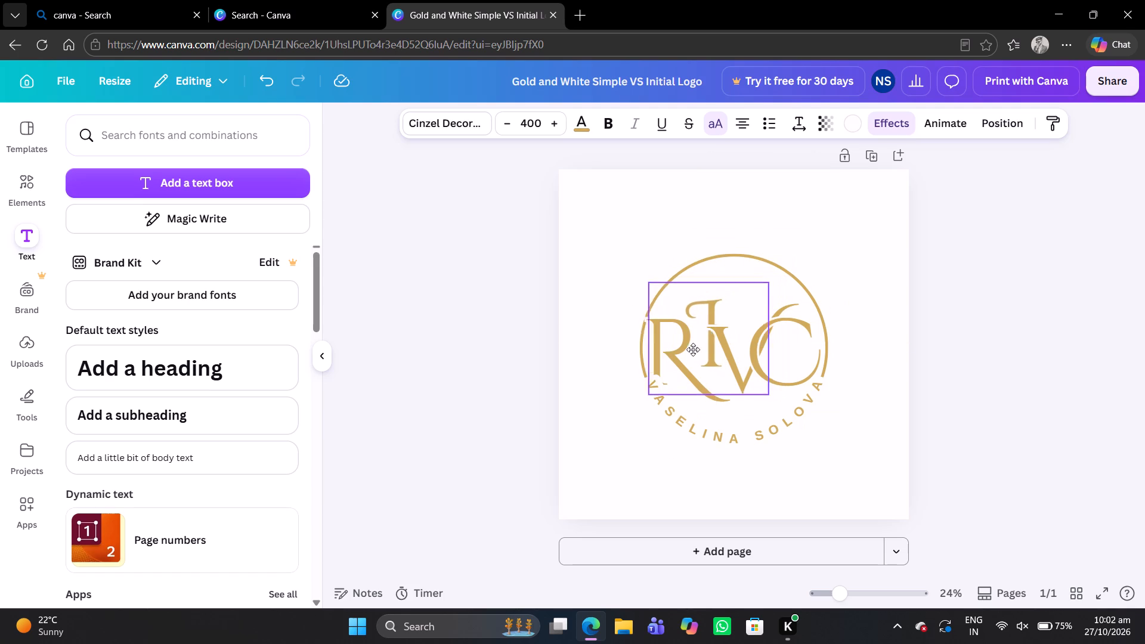
{"action": "left_click_drag", "start_coordinate": [693, 349], "coordinate": [684, 349]}
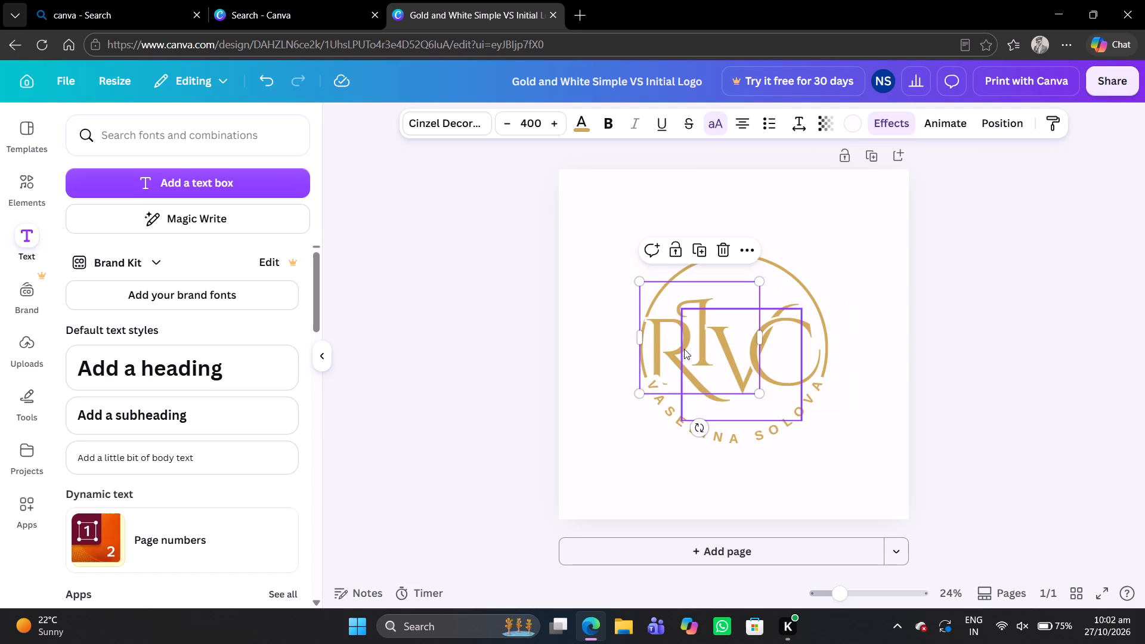
{"action": "left_click_drag", "start_coordinate": [724, 348], "coordinate": [721, 345]}
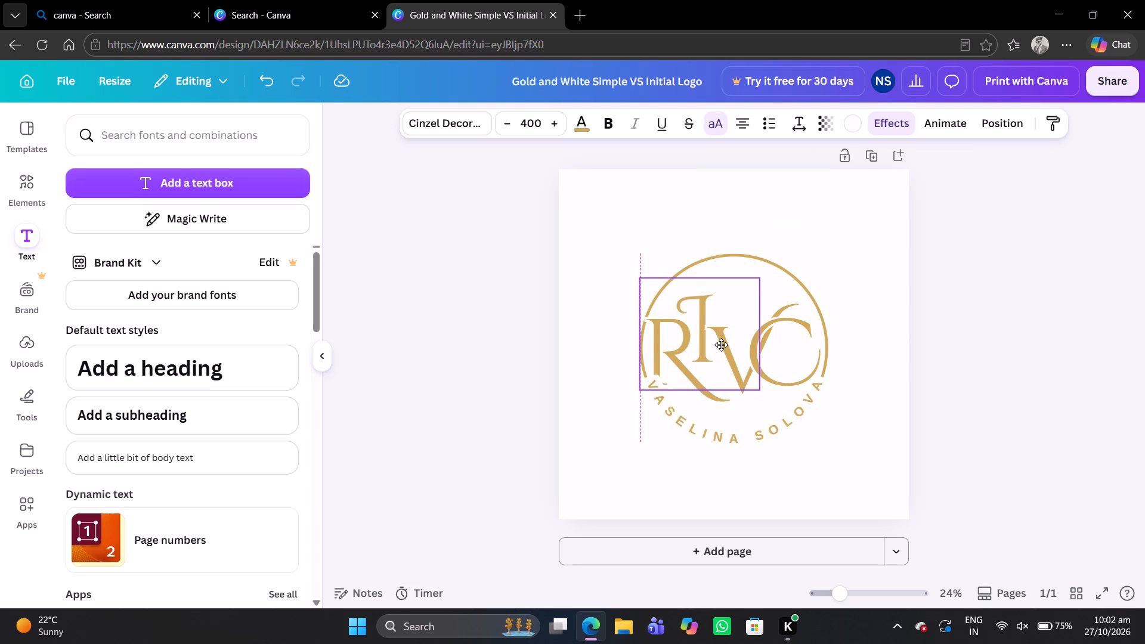
{"action": "left_click_drag", "start_coordinate": [721, 345], "coordinate": [717, 338]}
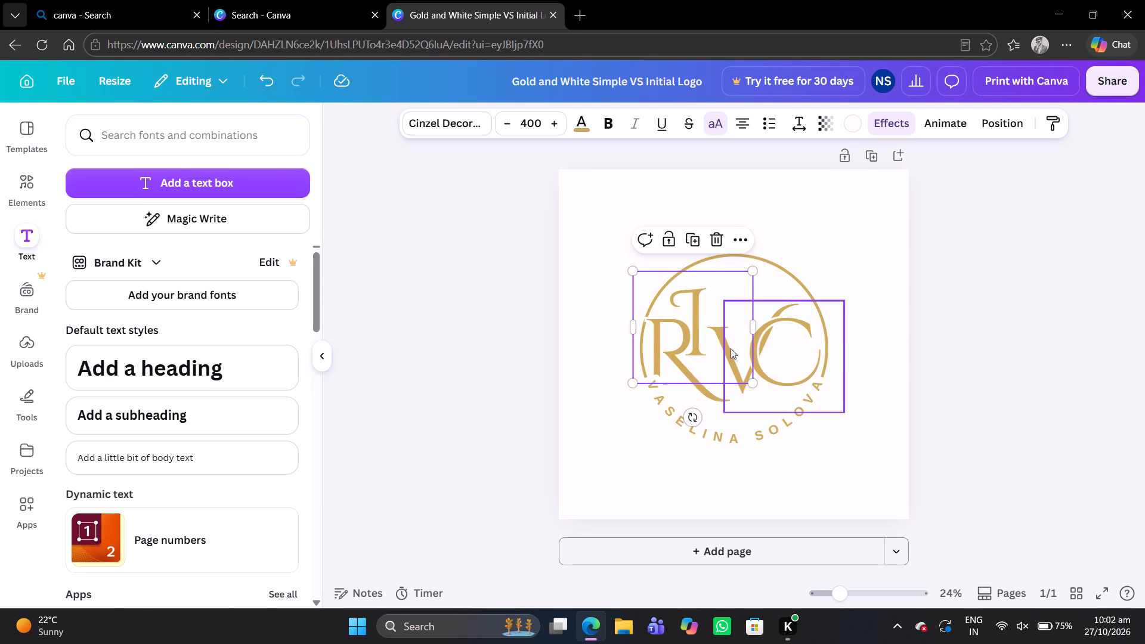
Move the C clear of the V past the circle's right edge, and raise the V level with the I.
{"action": "left_click", "coordinate": [747, 396]}
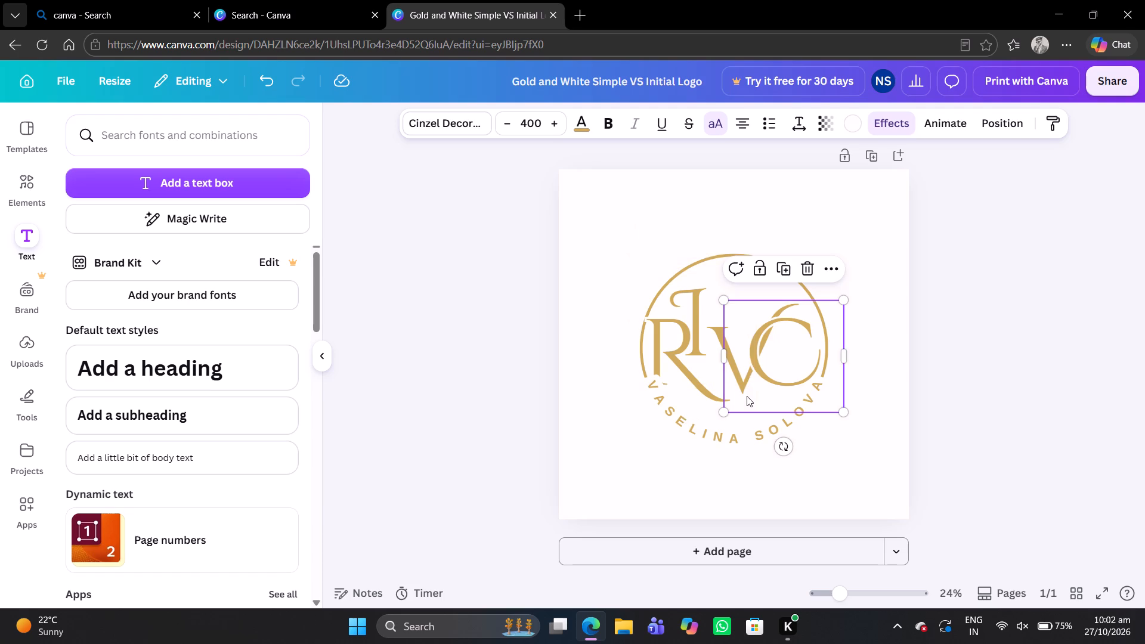
{"action": "left_click_drag", "start_coordinate": [747, 396], "coordinate": [794, 385]}
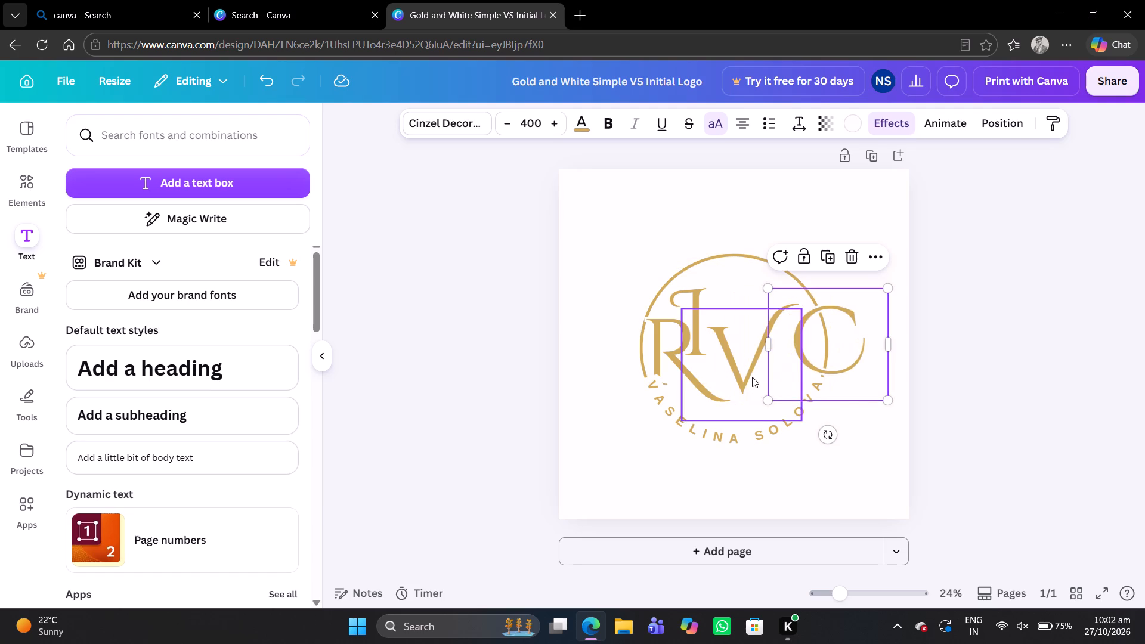
{"action": "left_click_drag", "start_coordinate": [752, 377], "coordinate": [751, 401]}
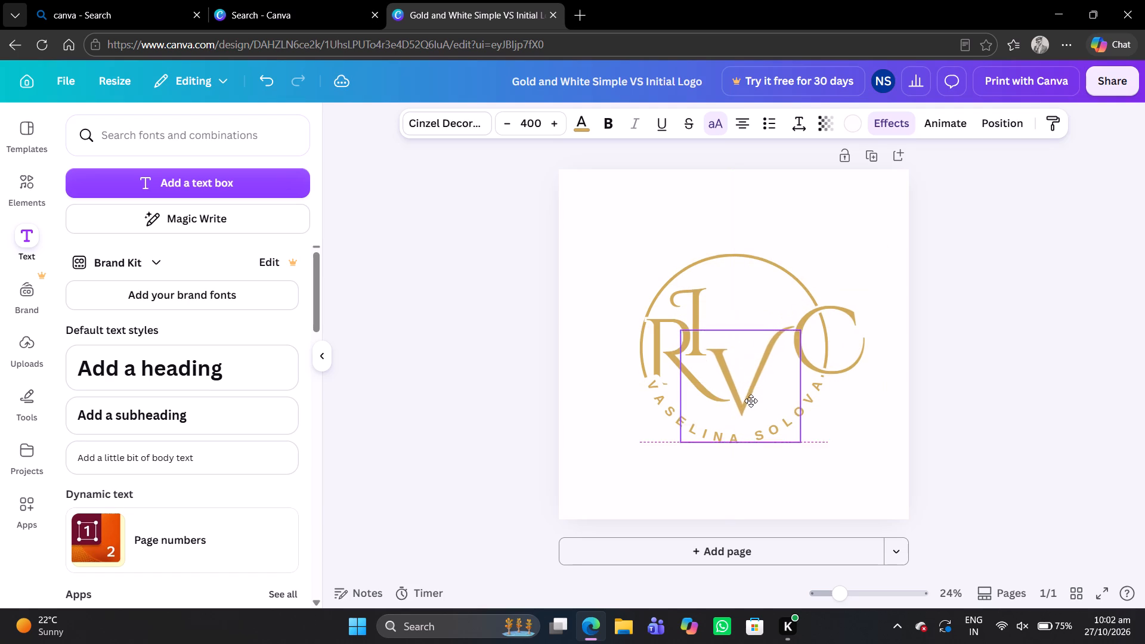
{"action": "left_click_drag", "start_coordinate": [751, 401], "coordinate": [750, 367]}
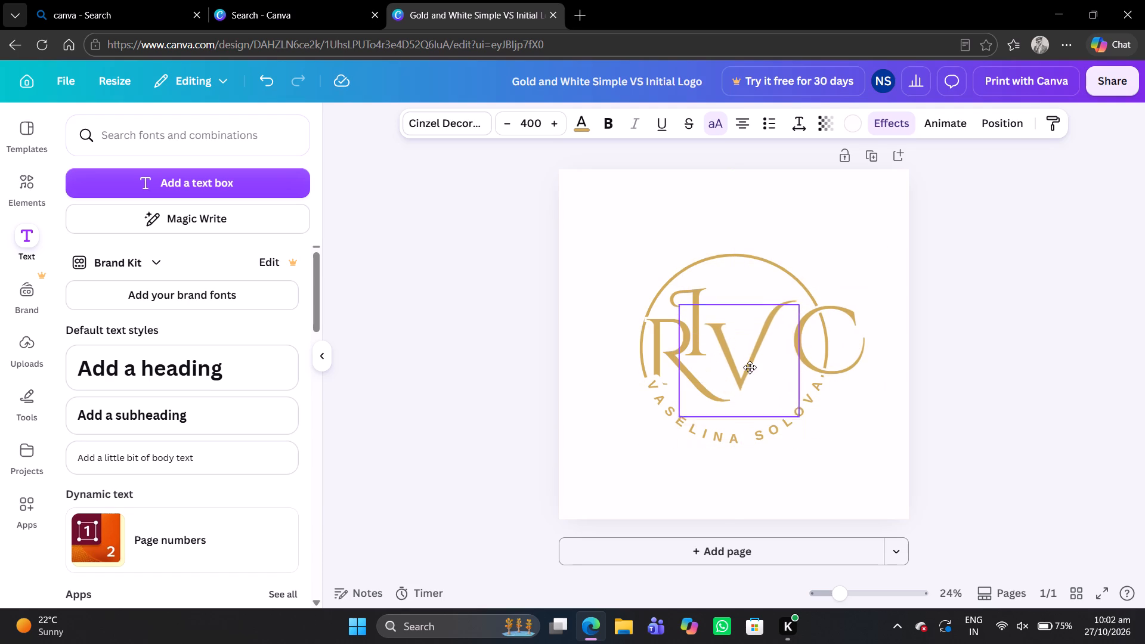
{"action": "left_click_drag", "start_coordinate": [750, 367], "coordinate": [748, 351]}
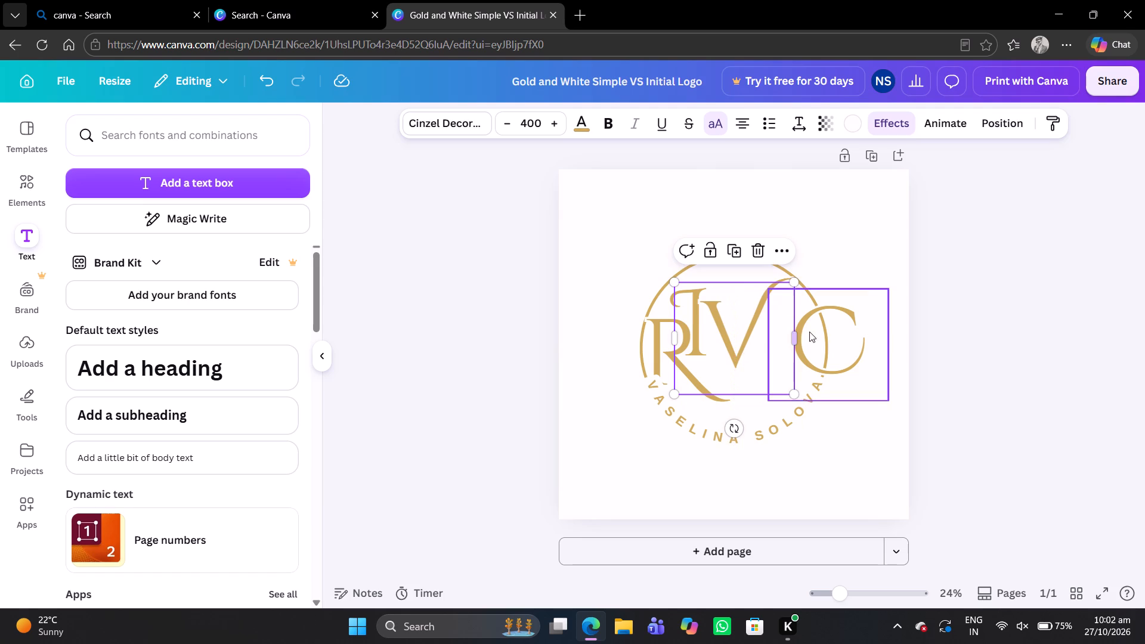
Place the C back inside the circle at the lower right, tucked beneath the V's right arm.
{"action": "left_click_drag", "start_coordinate": [819, 332], "coordinate": [775, 348]}
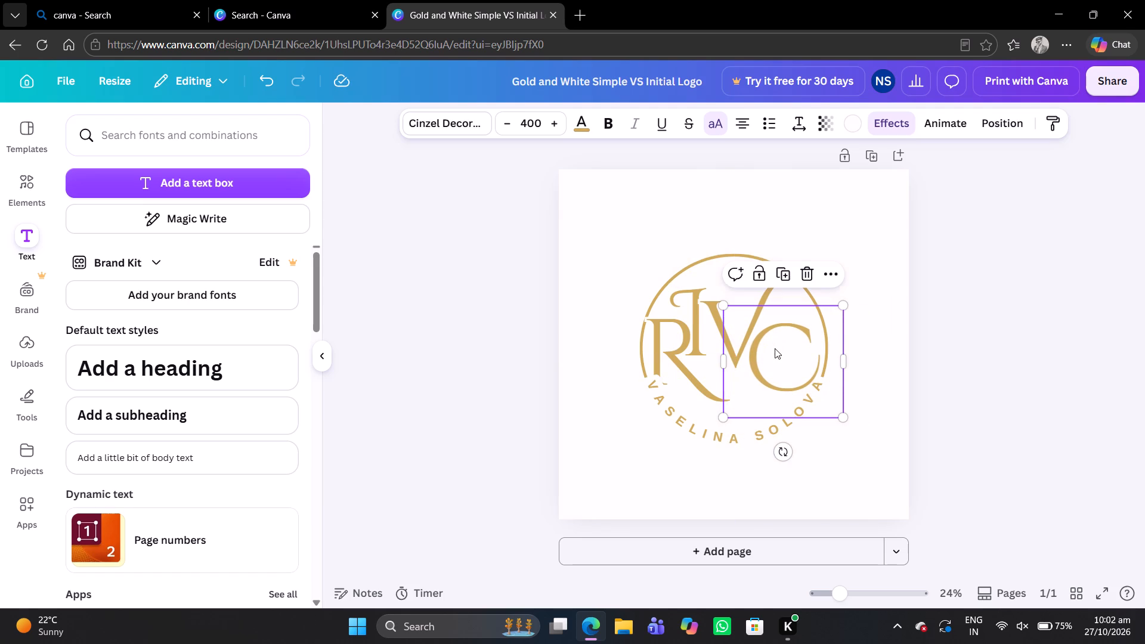
{"action": "left_click", "coordinate": [864, 213]}
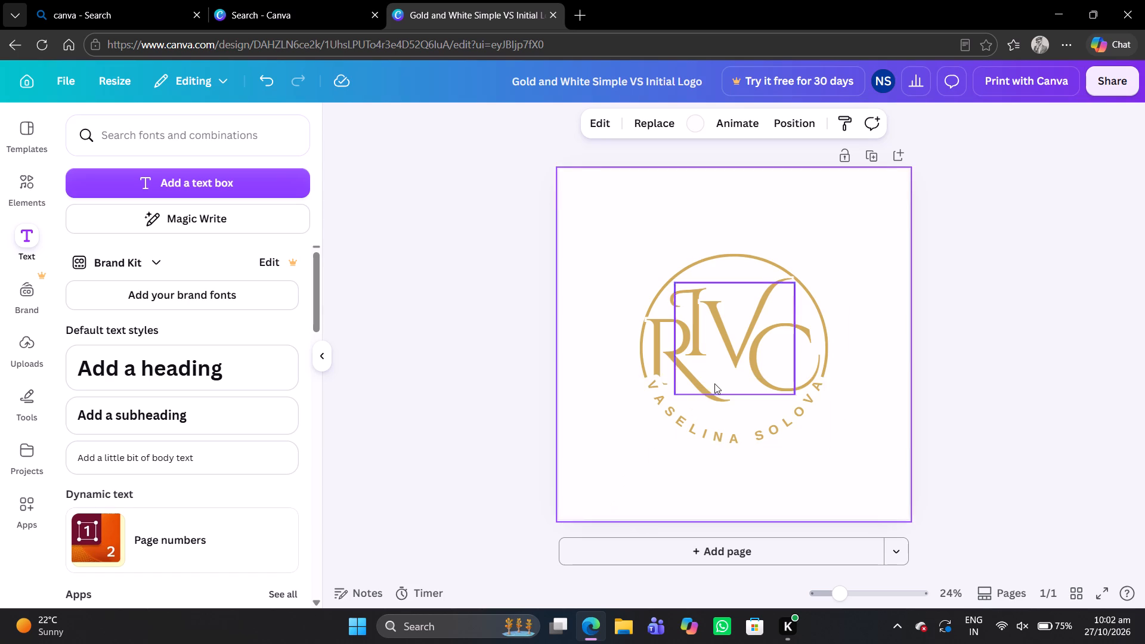
{"action": "left_click_drag", "start_coordinate": [773, 363], "coordinate": [778, 363]}
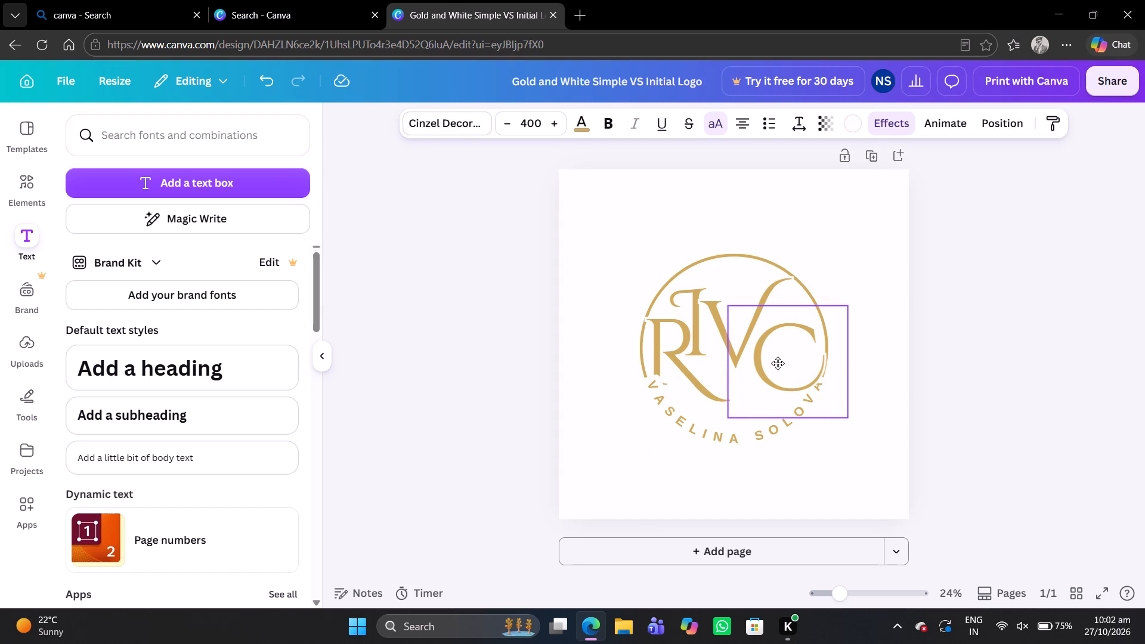
{"action": "left_click_drag", "start_coordinate": [778, 363], "coordinate": [768, 363]}
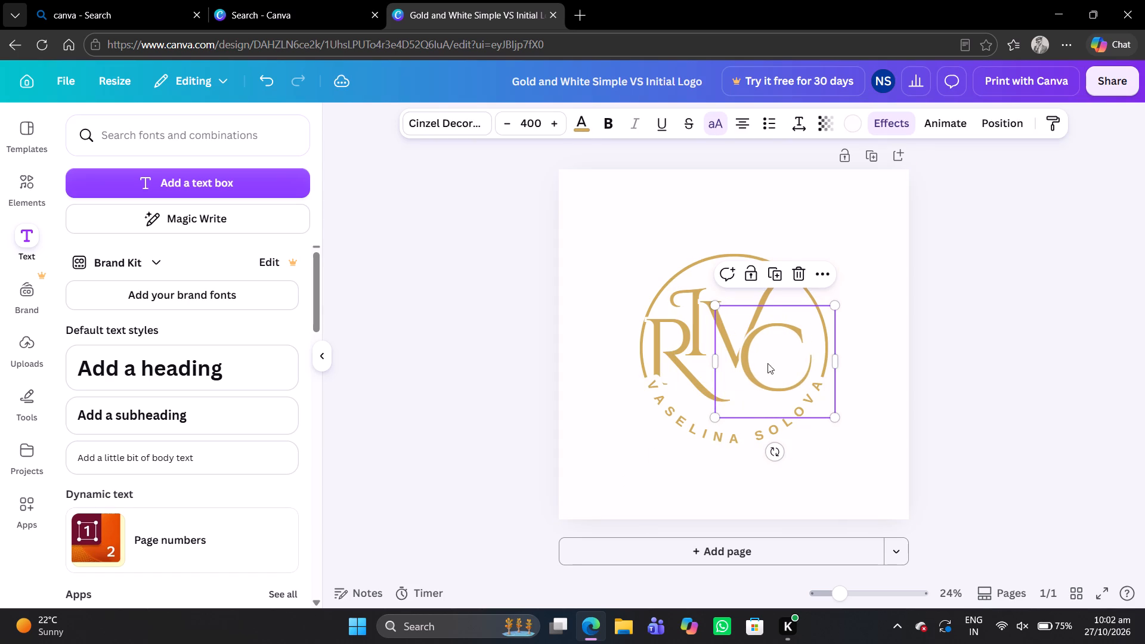
Open the curved name text along the circle's bottom for editing, with all of its text selected.
{"action": "left_click", "coordinate": [736, 439]}
{"action": "double_click", "coordinate": [736, 439]}
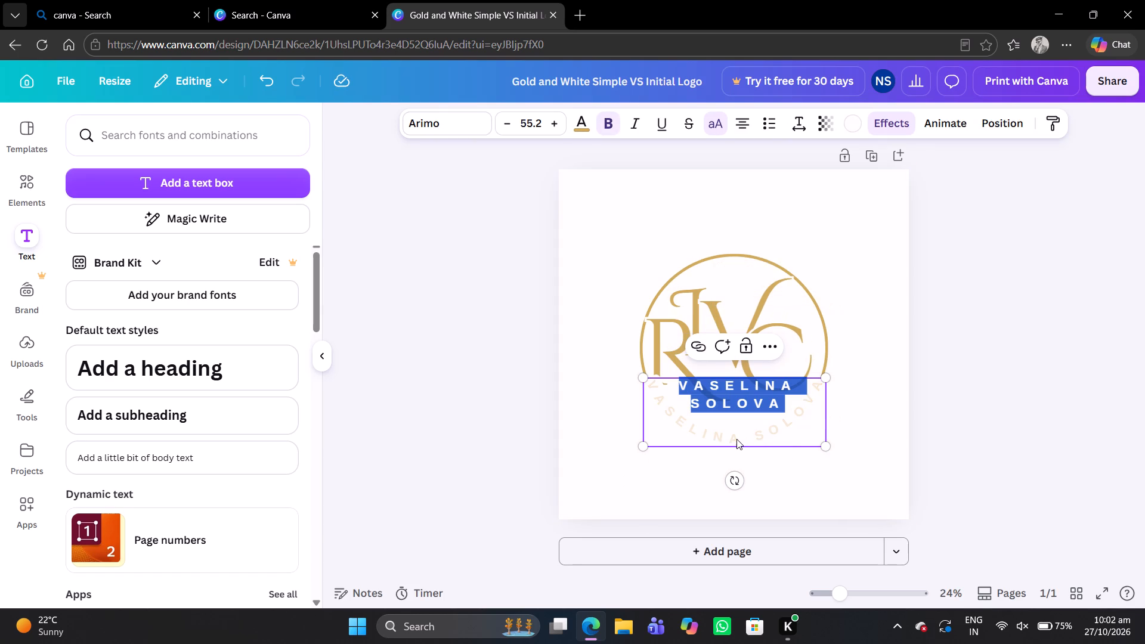
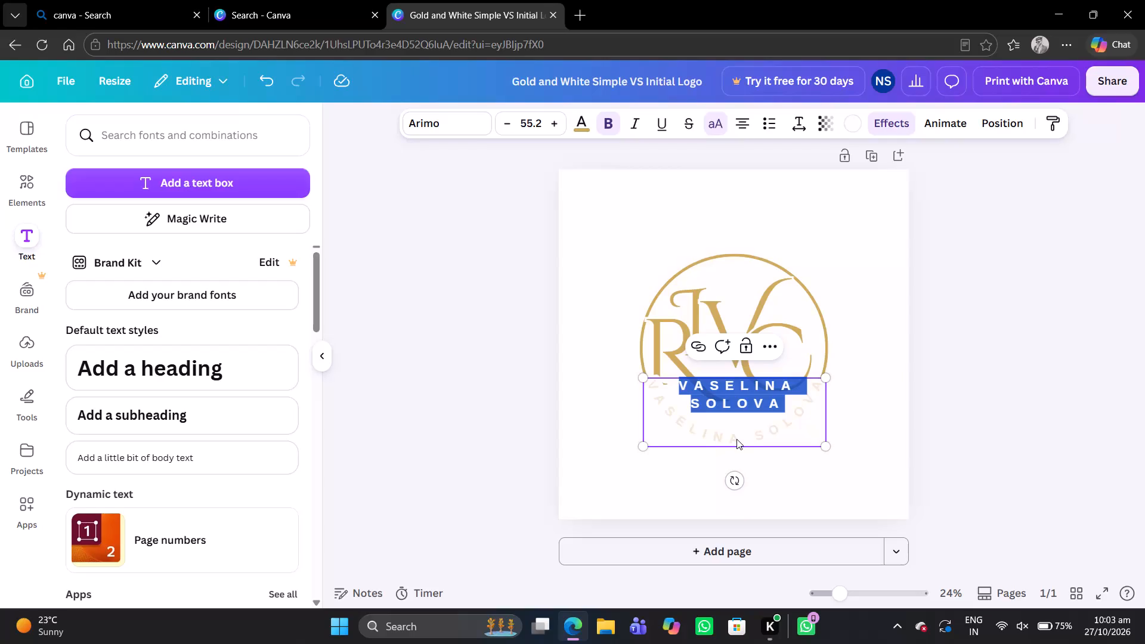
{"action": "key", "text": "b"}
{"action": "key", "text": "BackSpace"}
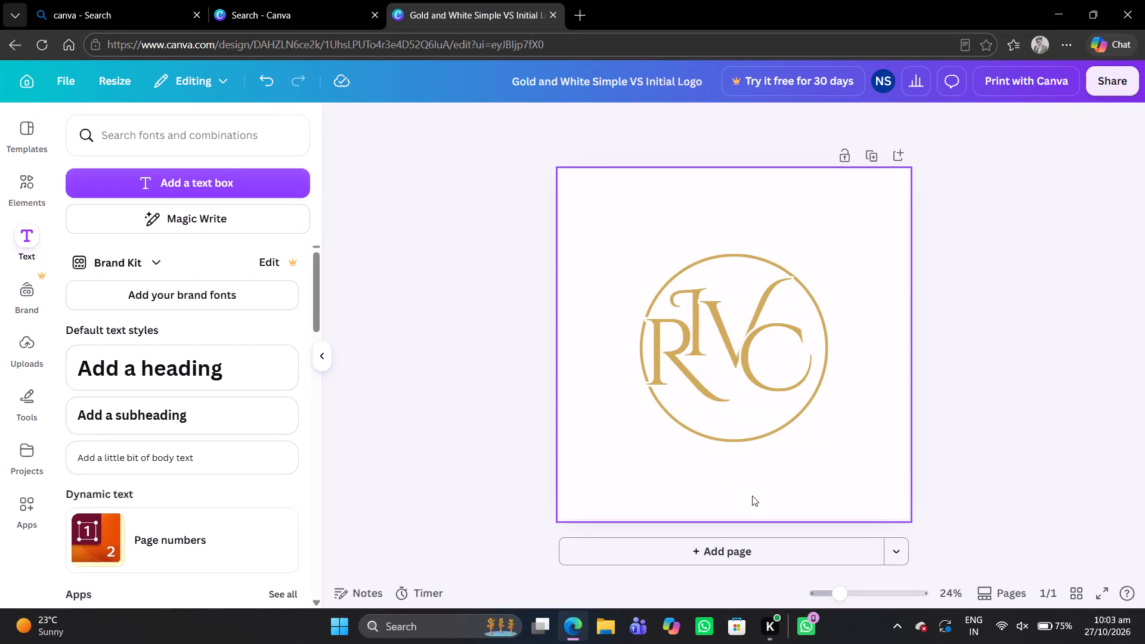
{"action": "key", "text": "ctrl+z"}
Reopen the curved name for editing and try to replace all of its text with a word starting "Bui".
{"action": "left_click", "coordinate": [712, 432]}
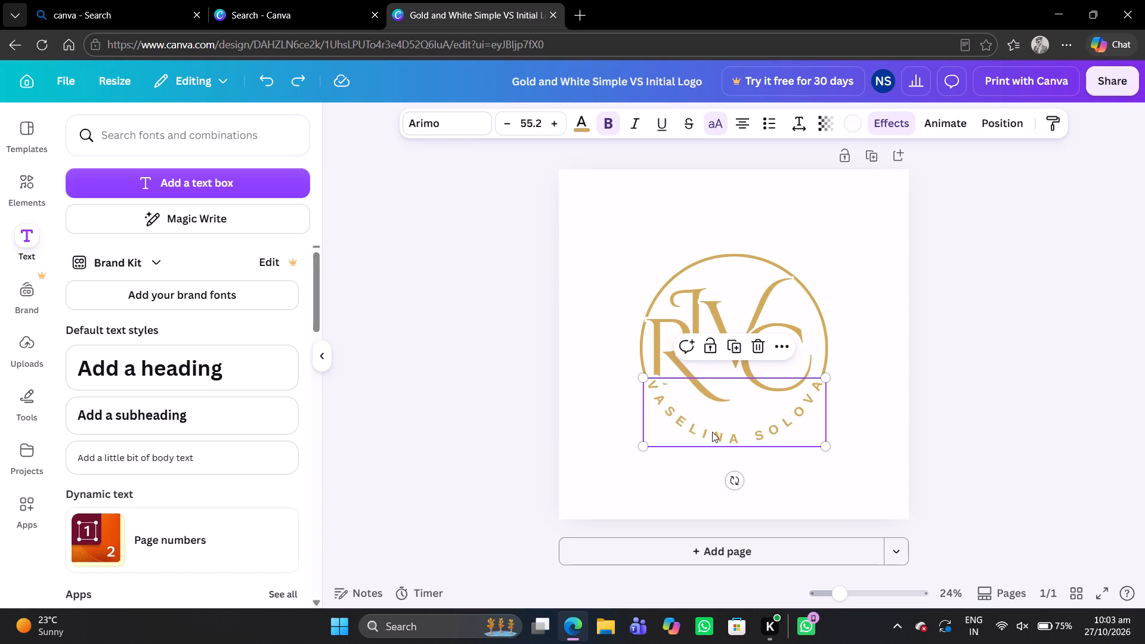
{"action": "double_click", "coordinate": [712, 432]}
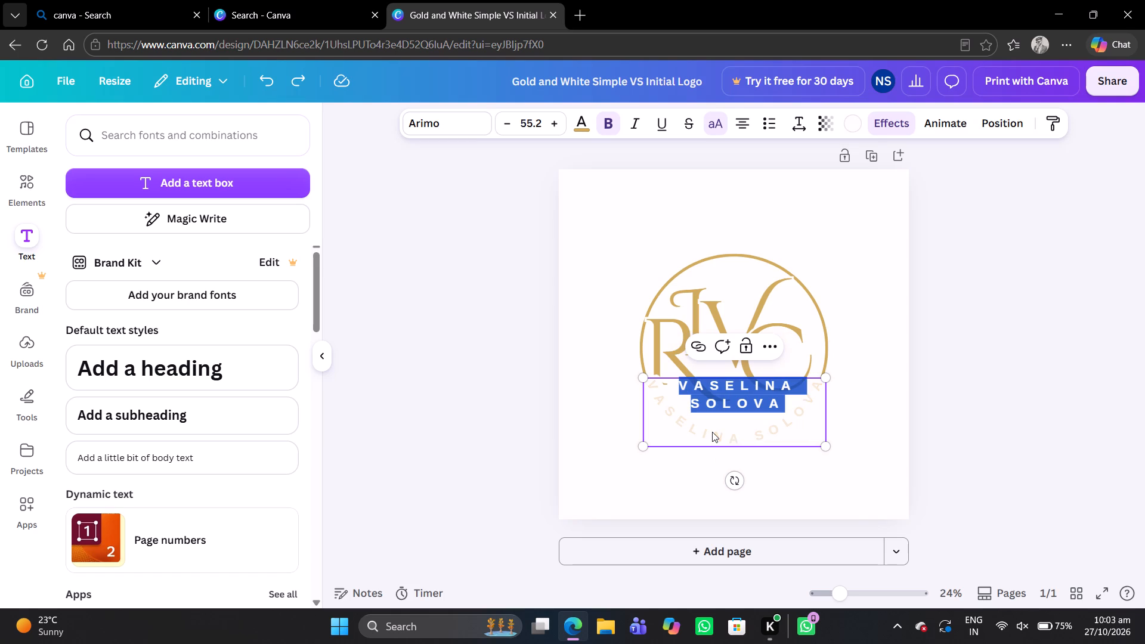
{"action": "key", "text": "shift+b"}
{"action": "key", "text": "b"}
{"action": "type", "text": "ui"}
Insert BUILT before the last two letters of the curved name, and delete those two trailing letters.
{"action": "left_click", "coordinate": [756, 411]}
{"action": "key", "text": "b"}
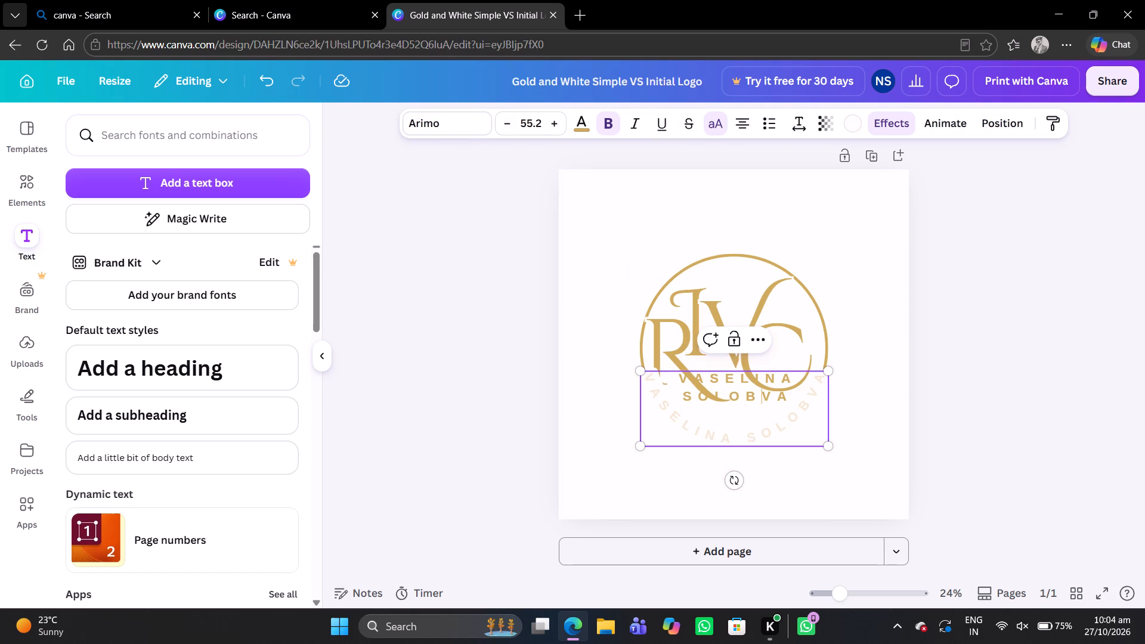
{"action": "type", "text": "uilt"}
{"action": "key", "text": "Right"}
{"action": "key", "text": "Right"}
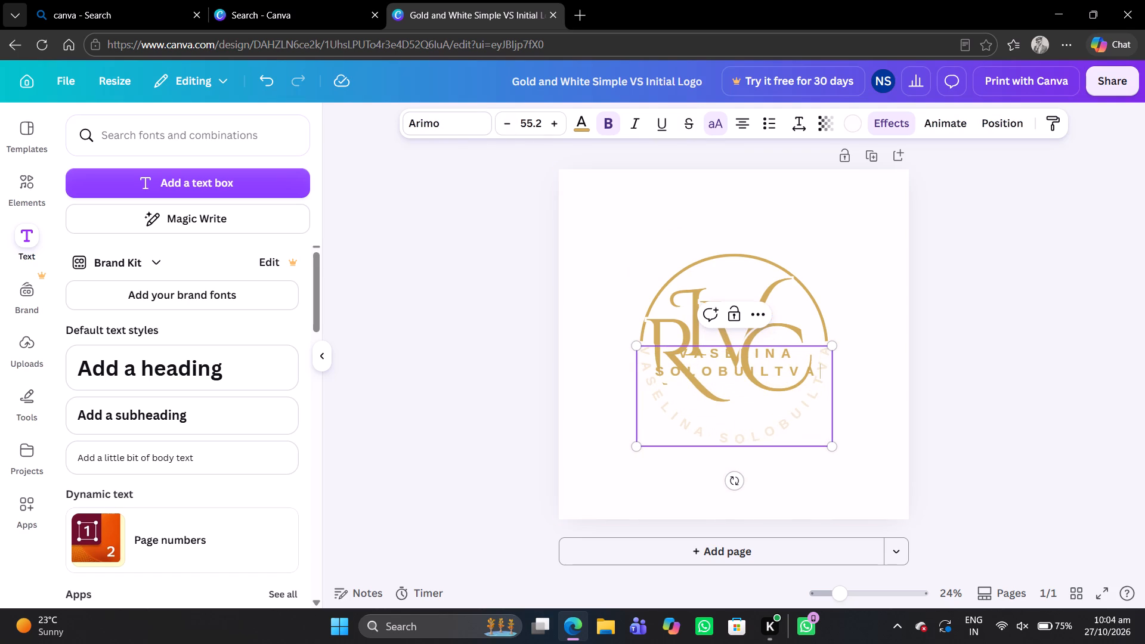
{"action": "key", "text": "BackSpace"}
{"action": "key", "text": "BackSpace"}
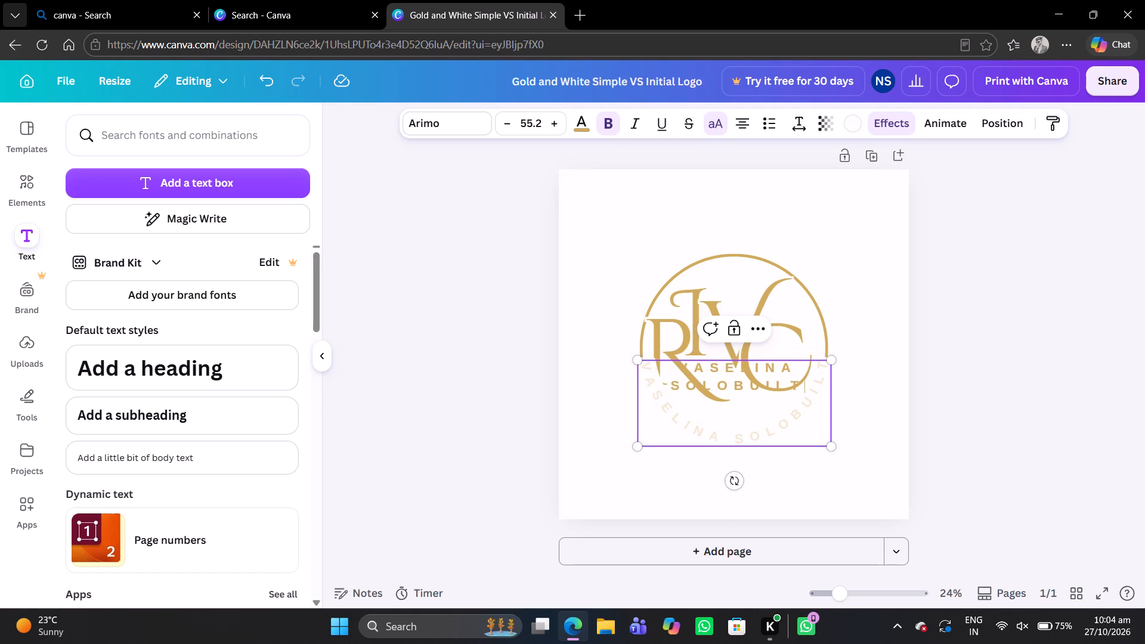
Delete all of the old name in front of BUILT so the curved text reads only BUILT.
{"action": "key", "text": "Left"}
{"action": "key", "text": "Left"}
{"action": "key", "text": "Left"}
{"action": "key", "text": "Left"}
{"action": "key", "text": "Left"}
{"action": "key", "text": "Left"}
{"action": "key", "text": "Right"}
{"action": "key", "text": "BackSpace"}
{"action": "key", "text": "BackSpace"}
{"action": "key", "text": "BackSpace"}
{"action": "key", "text": "BackSpace"}
{"action": "key", "text": "BackSpace"}
{"action": "key", "text": "BackSpace"}
{"action": "key", "text": "BackSpace"}
{"action": "key", "text": "BackSpace"}
{"action": "key", "text": "BackSpace"}
{"action": "key", "text": "BackSpace"}
{"action": "key", "text": "BackSpace"}
{"action": "key", "text": "BackSpace"}
{"action": "key", "text": "BackSpace"}
{"action": "key", "text": "BackSpace"}
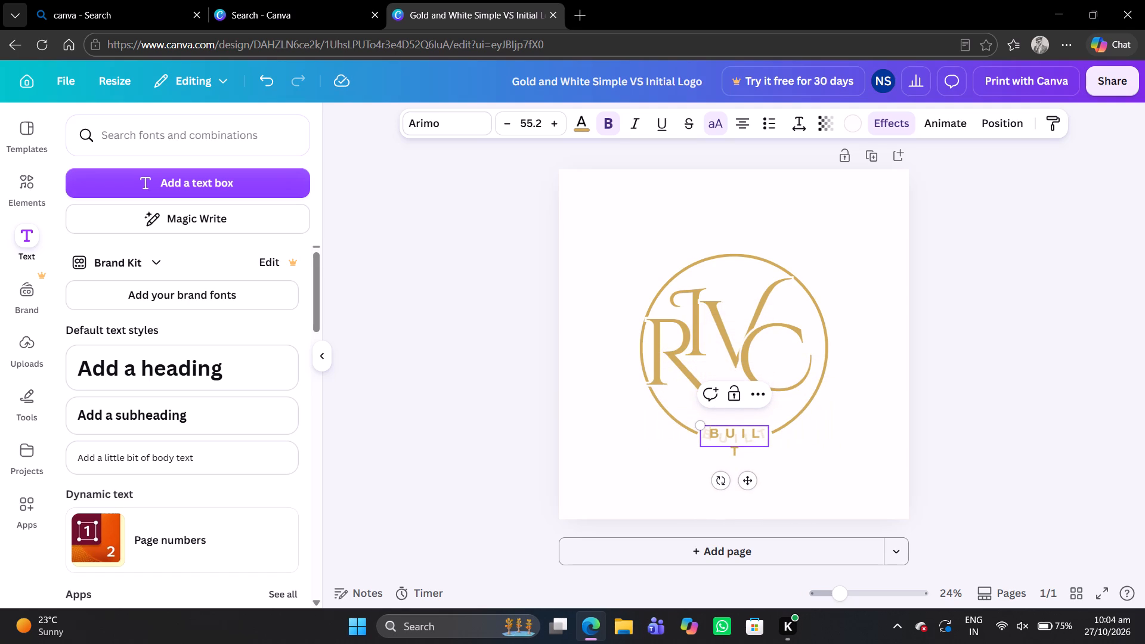
Retype the L in BUILT and add a space between the L and the T.
{"action": "key", "text": "Right"}
{"action": "key", "text": "Right"}
{"action": "key", "text": "Right"}
{"action": "key", "text": "Right"}
{"action": "key", "text": "BackSpace"}
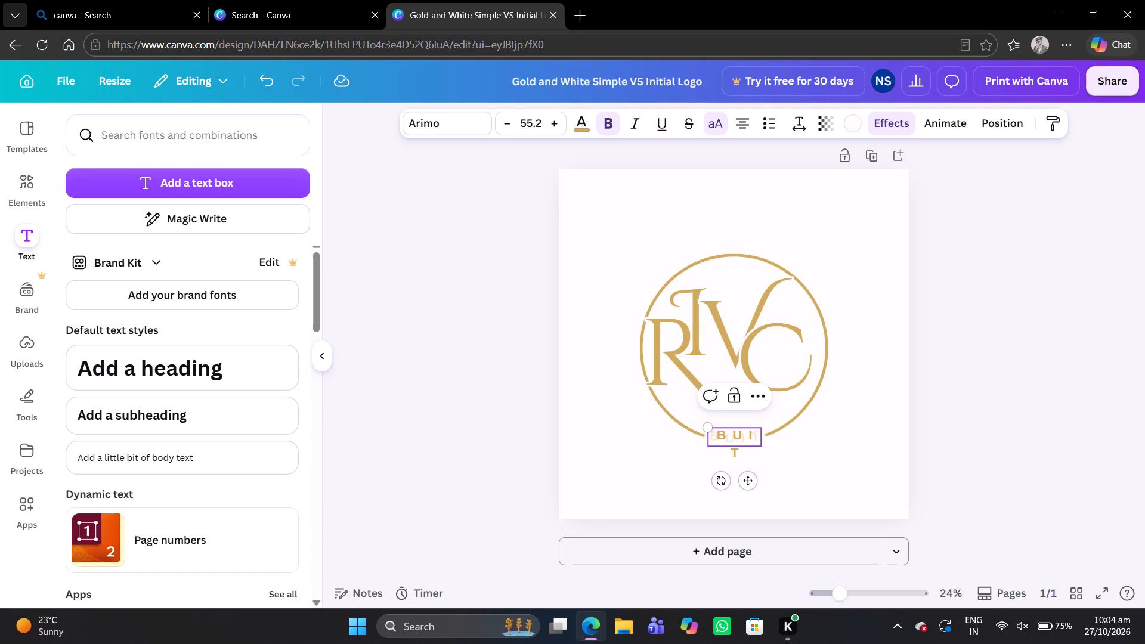
{"action": "key", "text": "l"}
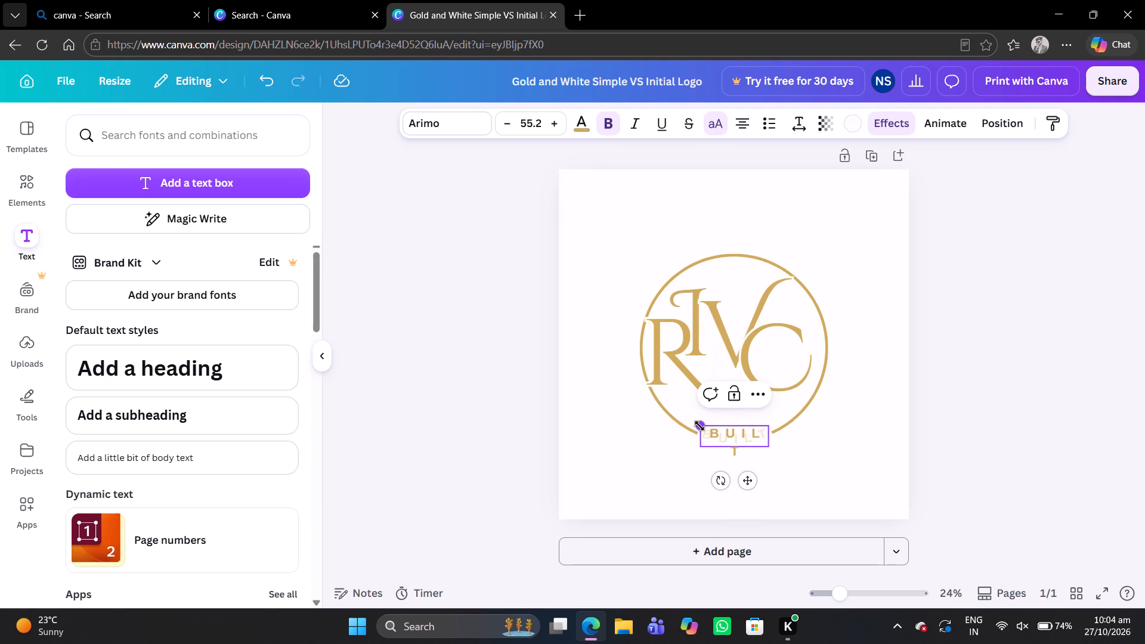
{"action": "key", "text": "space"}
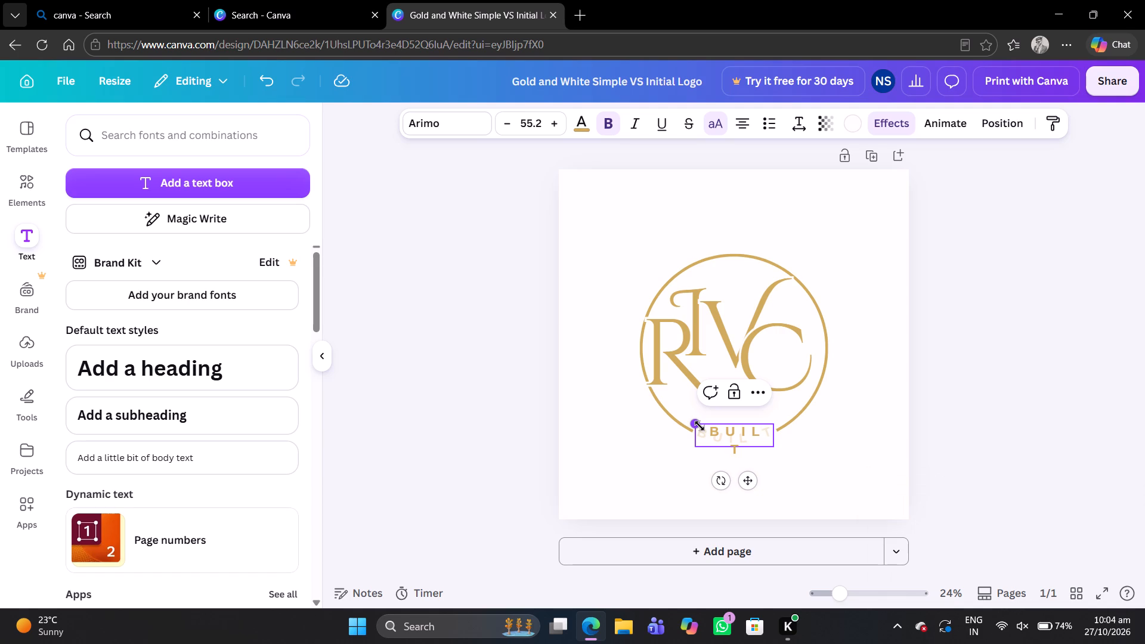
Remove the space between the L and T of the curved text and retype the T, so it reads BUILT.
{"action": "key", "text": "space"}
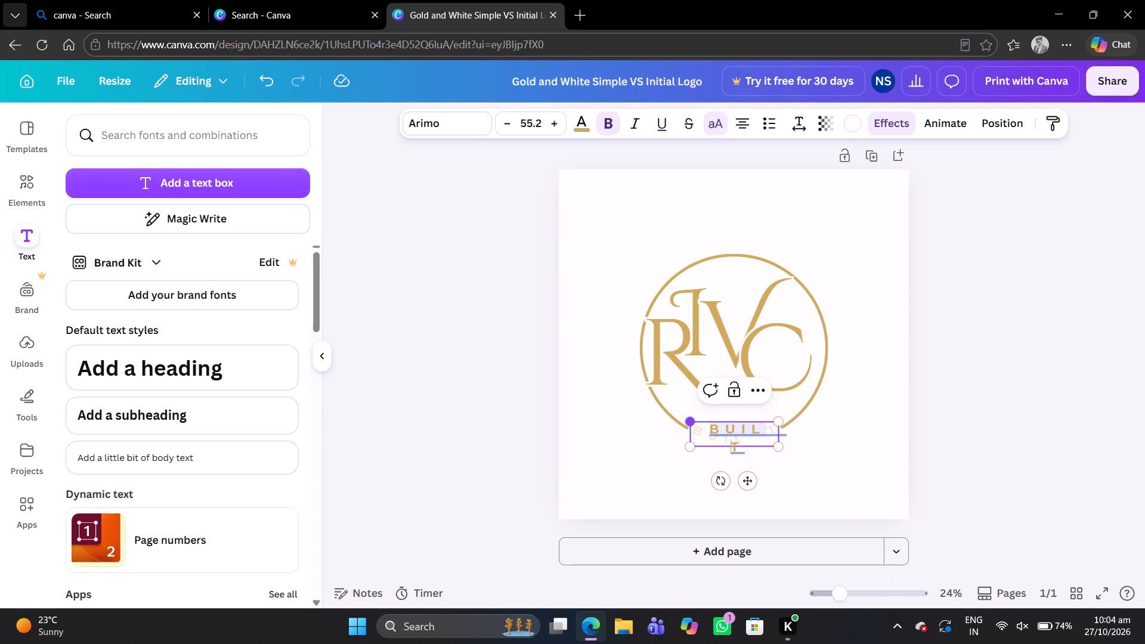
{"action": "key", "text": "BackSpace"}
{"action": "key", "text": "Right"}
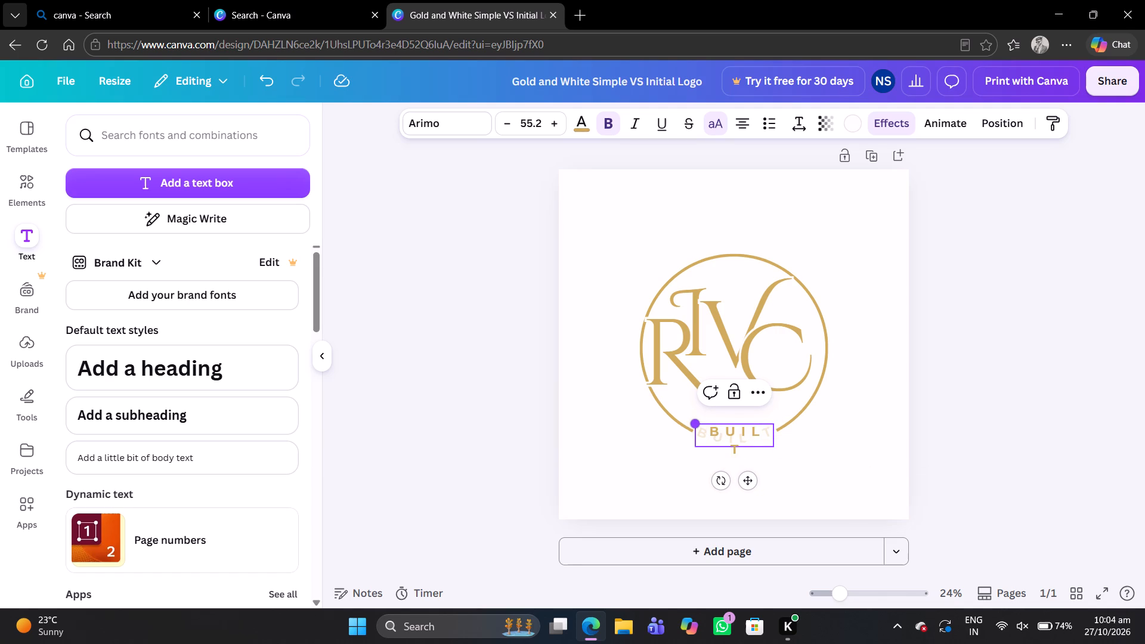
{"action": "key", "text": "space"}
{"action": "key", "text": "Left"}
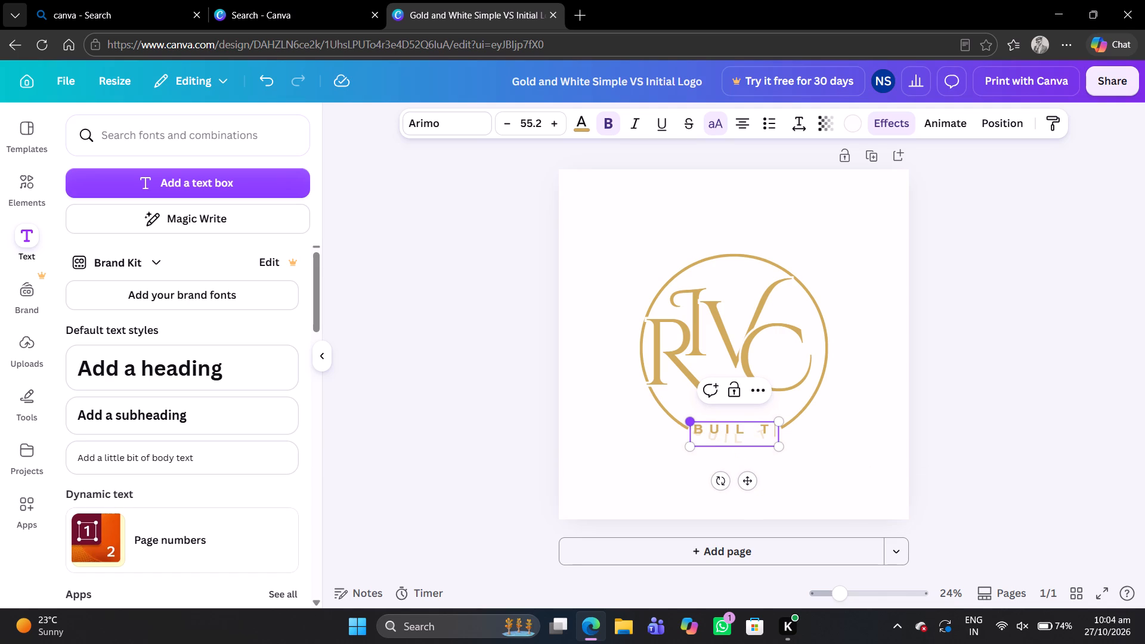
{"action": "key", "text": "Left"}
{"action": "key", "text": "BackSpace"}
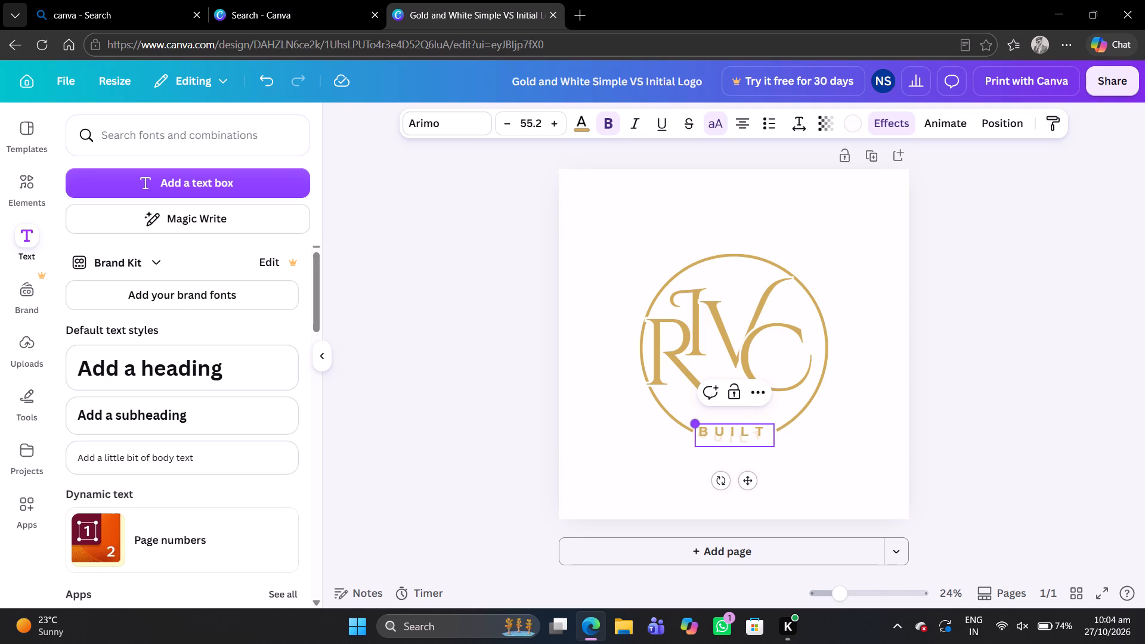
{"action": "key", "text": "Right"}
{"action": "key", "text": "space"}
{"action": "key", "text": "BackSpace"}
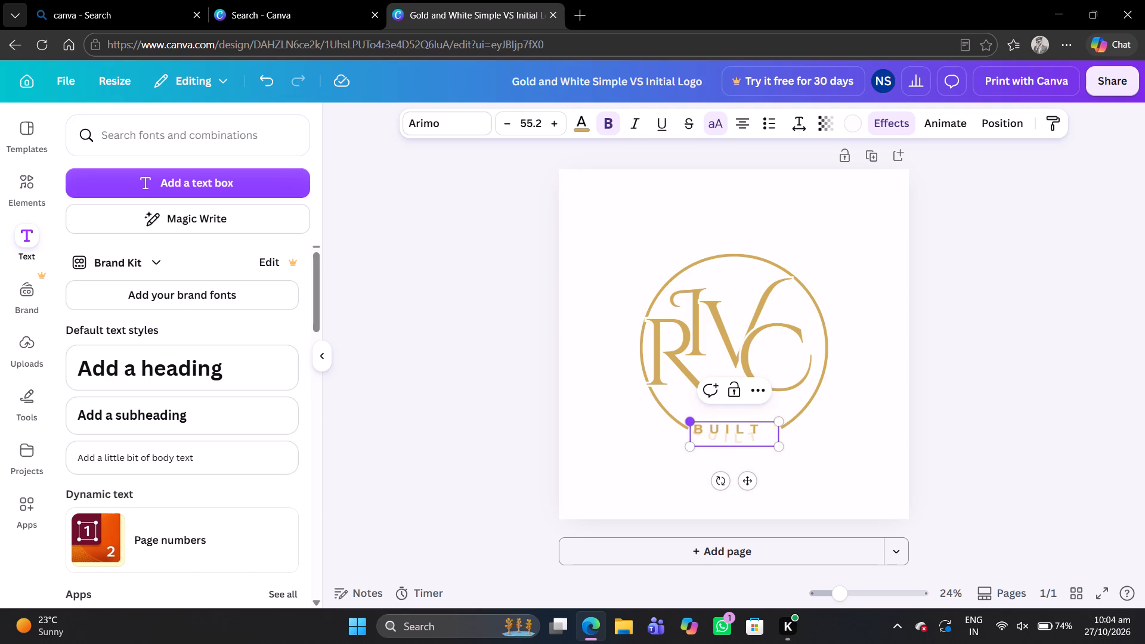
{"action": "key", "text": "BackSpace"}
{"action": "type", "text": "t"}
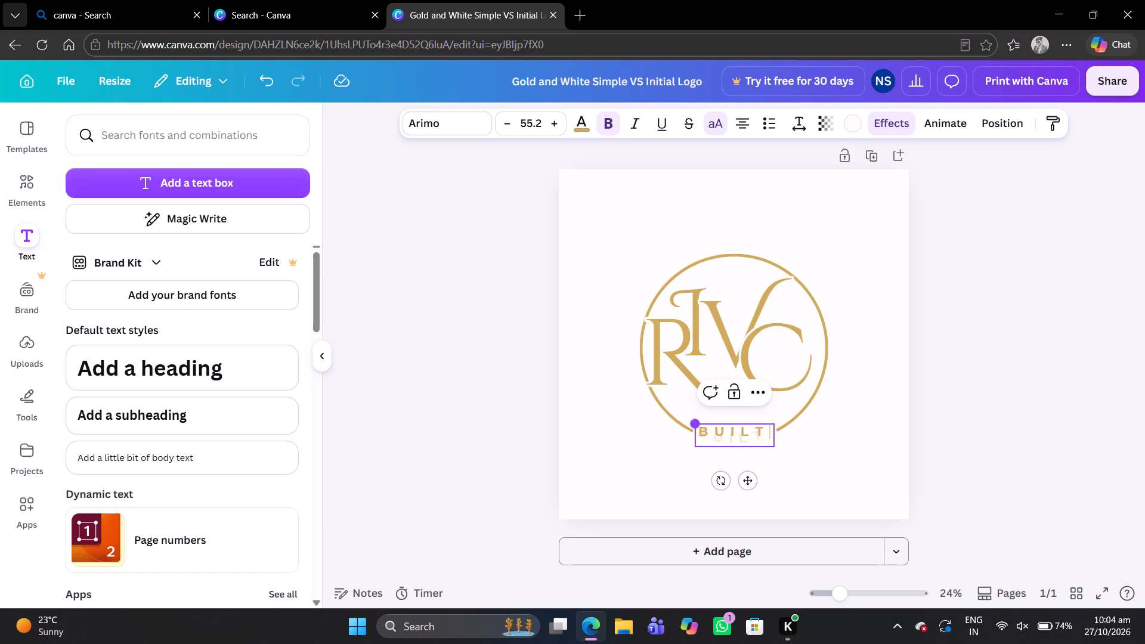
Add a space and the word EMPOWER after BUILT in the curved text.
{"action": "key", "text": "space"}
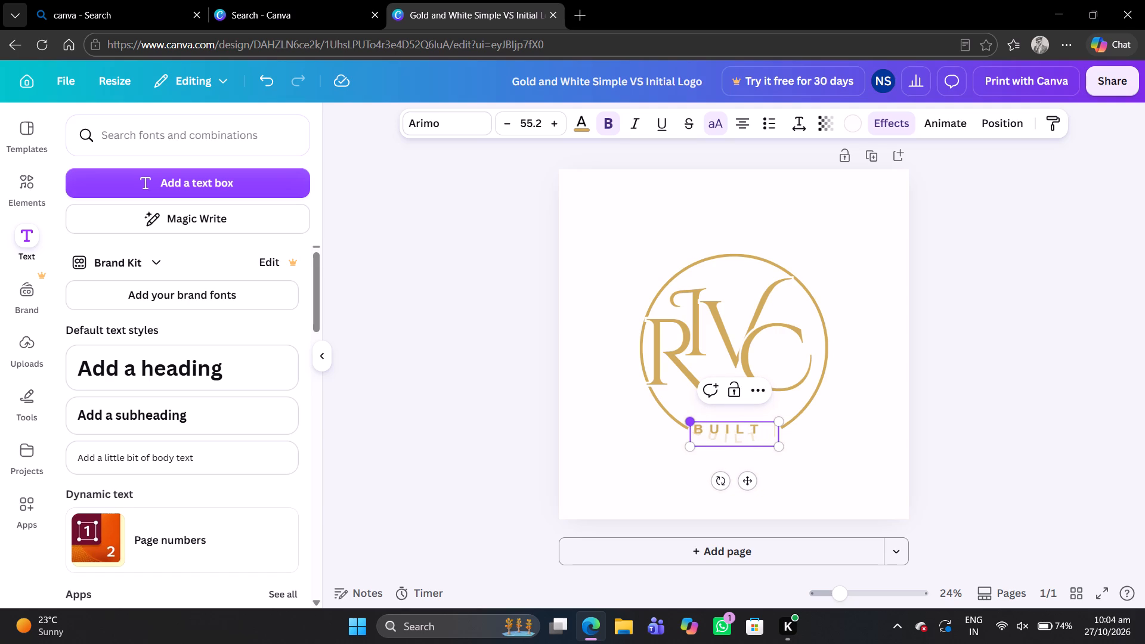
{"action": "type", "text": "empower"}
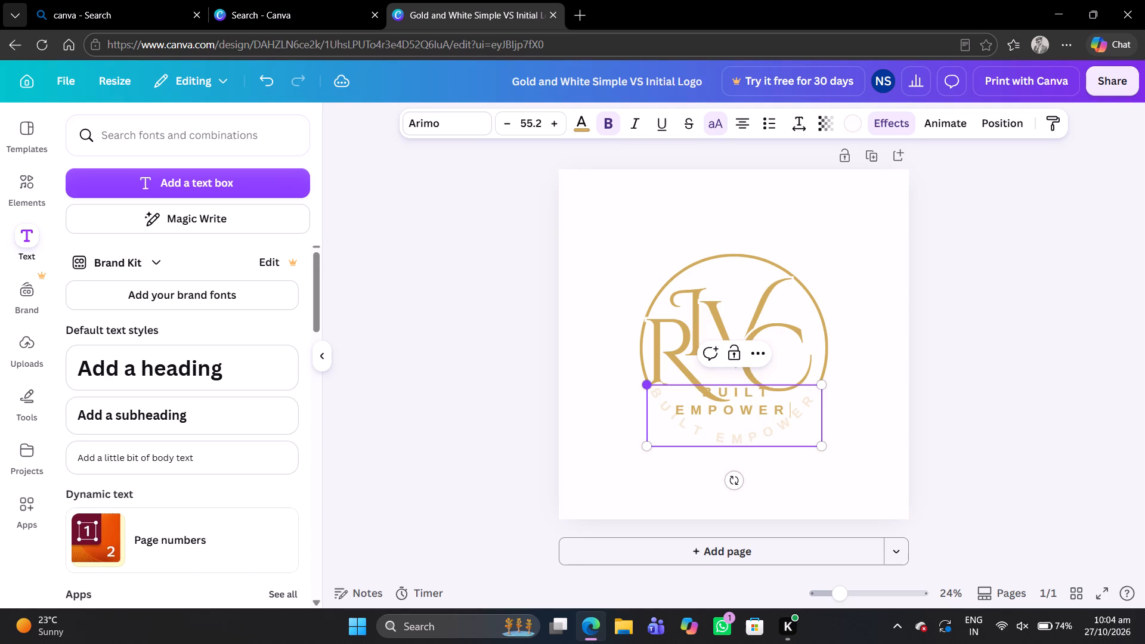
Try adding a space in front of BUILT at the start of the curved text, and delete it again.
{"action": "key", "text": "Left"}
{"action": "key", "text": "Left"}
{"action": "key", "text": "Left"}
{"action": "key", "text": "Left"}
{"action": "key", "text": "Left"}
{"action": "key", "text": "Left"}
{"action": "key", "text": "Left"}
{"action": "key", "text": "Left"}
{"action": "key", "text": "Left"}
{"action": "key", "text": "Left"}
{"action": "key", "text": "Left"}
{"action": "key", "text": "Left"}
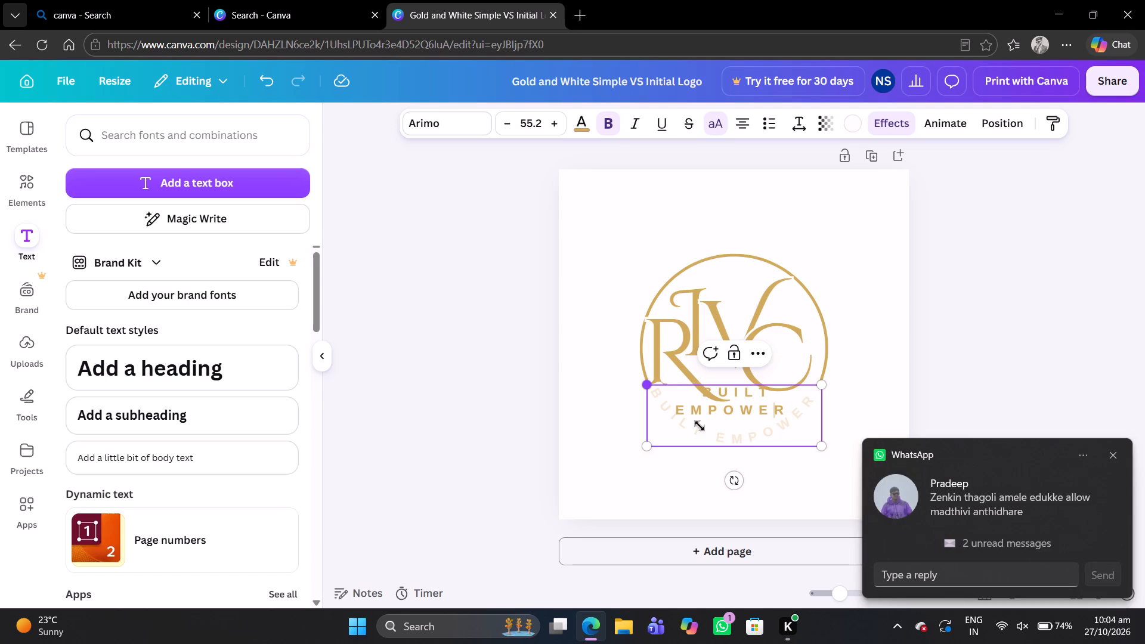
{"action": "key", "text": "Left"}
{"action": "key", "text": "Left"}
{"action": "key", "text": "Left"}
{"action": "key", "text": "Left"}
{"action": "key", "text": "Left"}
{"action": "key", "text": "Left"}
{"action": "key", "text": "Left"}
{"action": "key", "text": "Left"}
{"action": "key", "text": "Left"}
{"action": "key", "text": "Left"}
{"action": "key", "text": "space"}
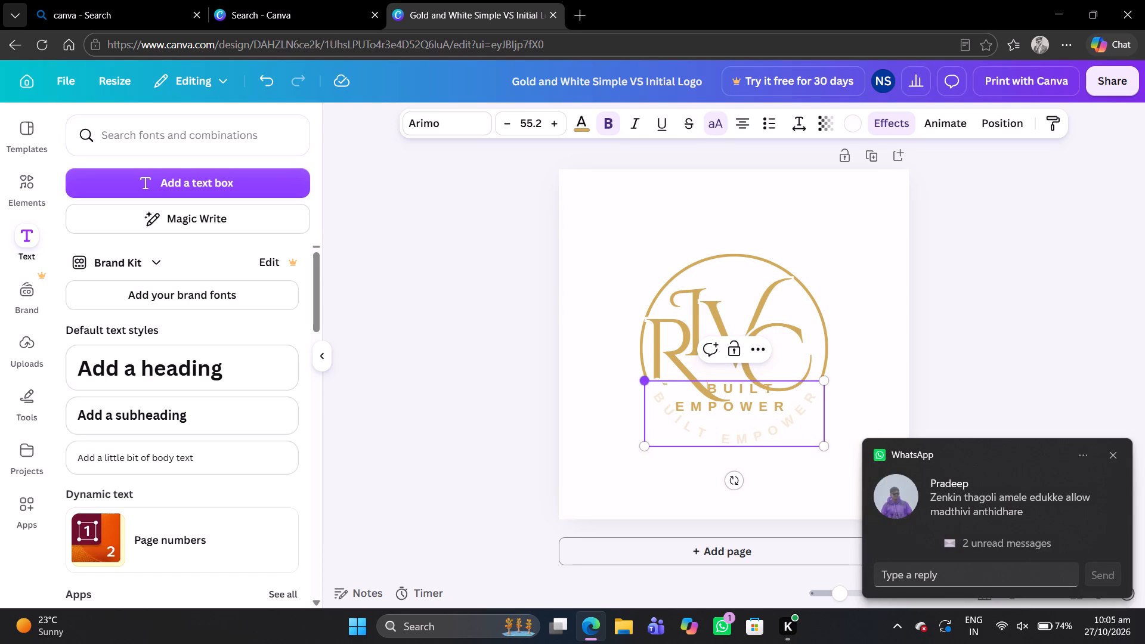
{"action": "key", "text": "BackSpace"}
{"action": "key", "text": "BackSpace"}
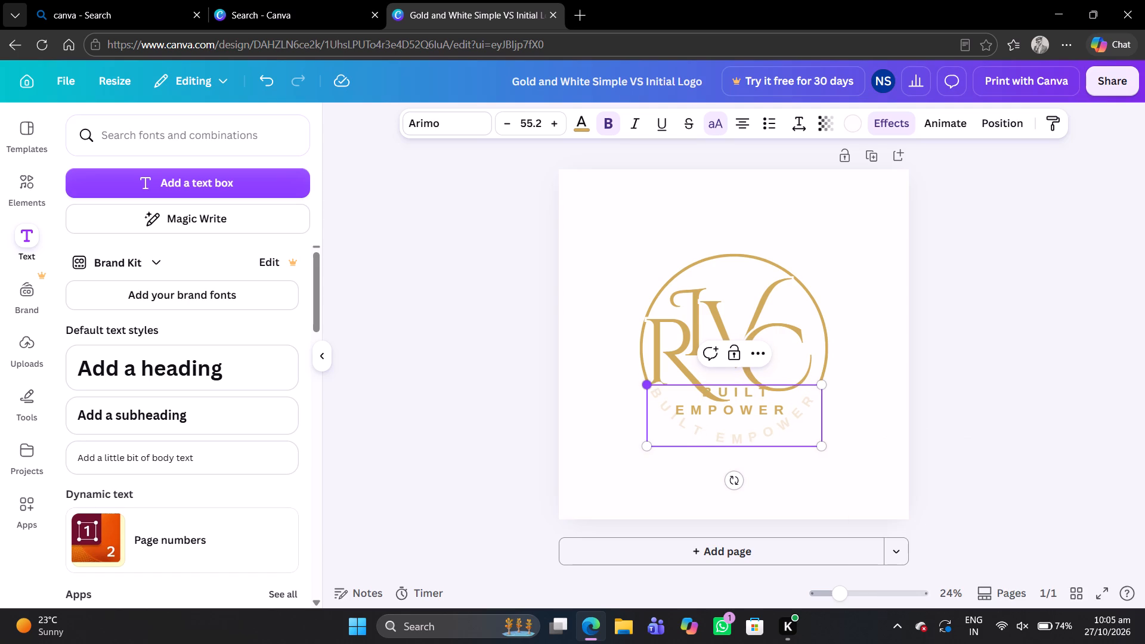
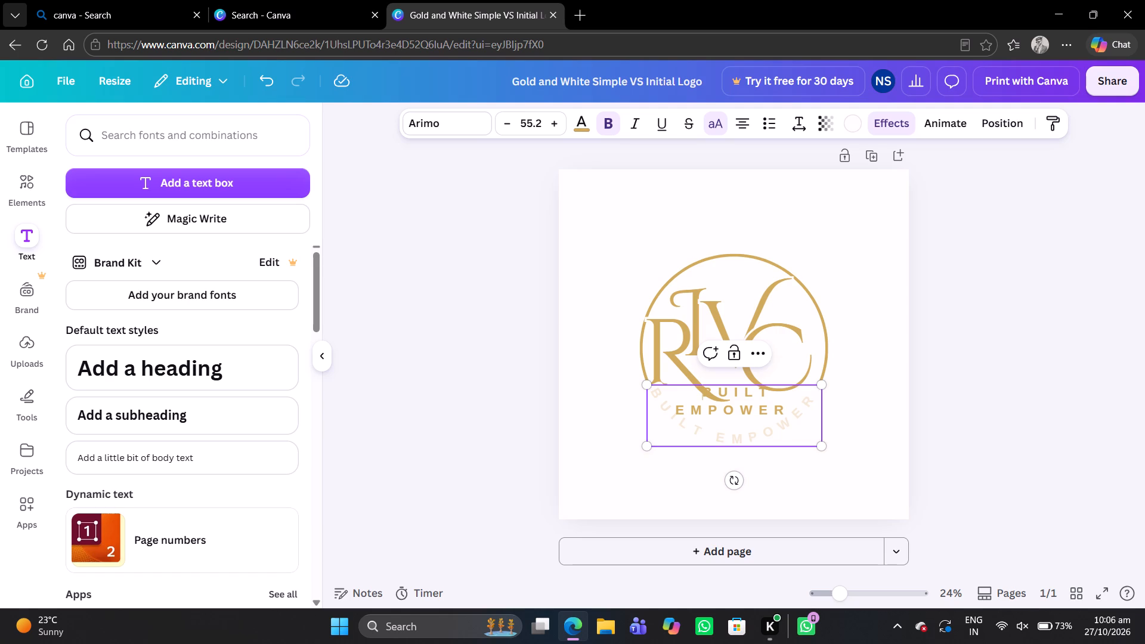
Insert the word EDUCATE and a space in front of BUILT EMPOWER in the curved tagline.
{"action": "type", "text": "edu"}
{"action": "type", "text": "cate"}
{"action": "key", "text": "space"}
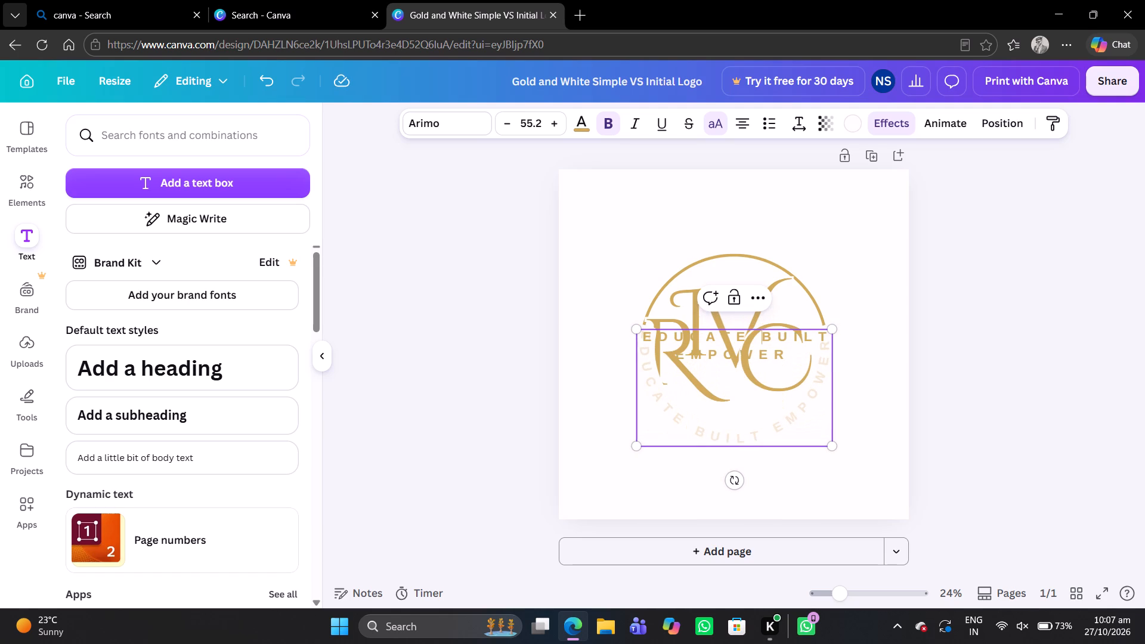
{"action": "left_click", "coordinate": [875, 261]}
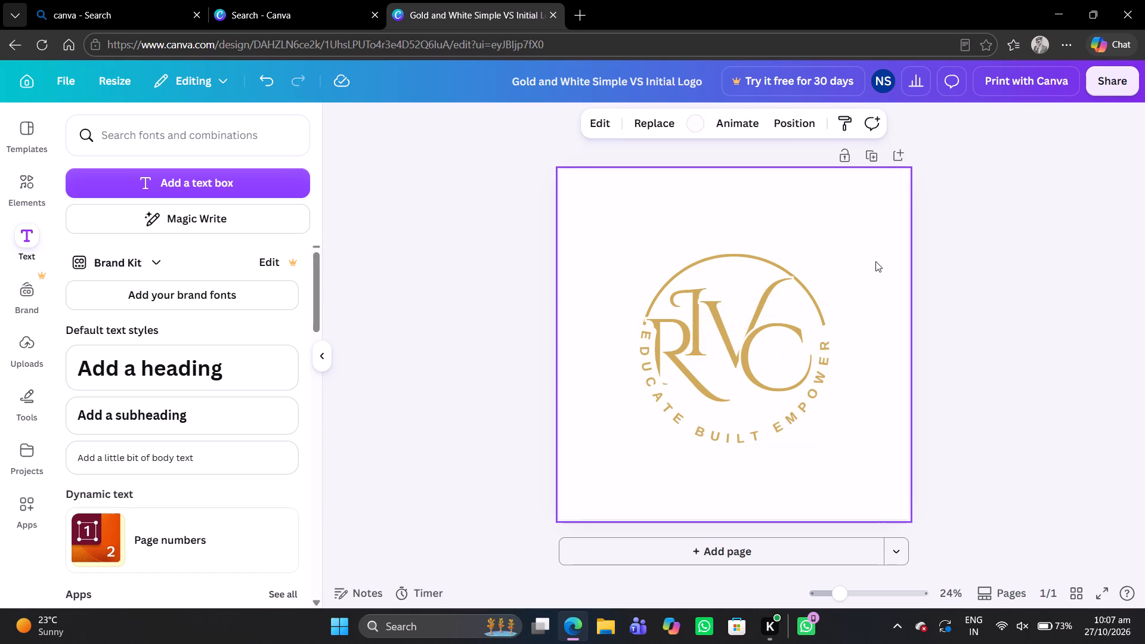
Select the curved EDUCATE BUILT EMPOWER tagline along the bottom of the logo circle.
{"action": "left_click", "coordinate": [760, 435]}
{"action": "left_click", "coordinate": [723, 460]}
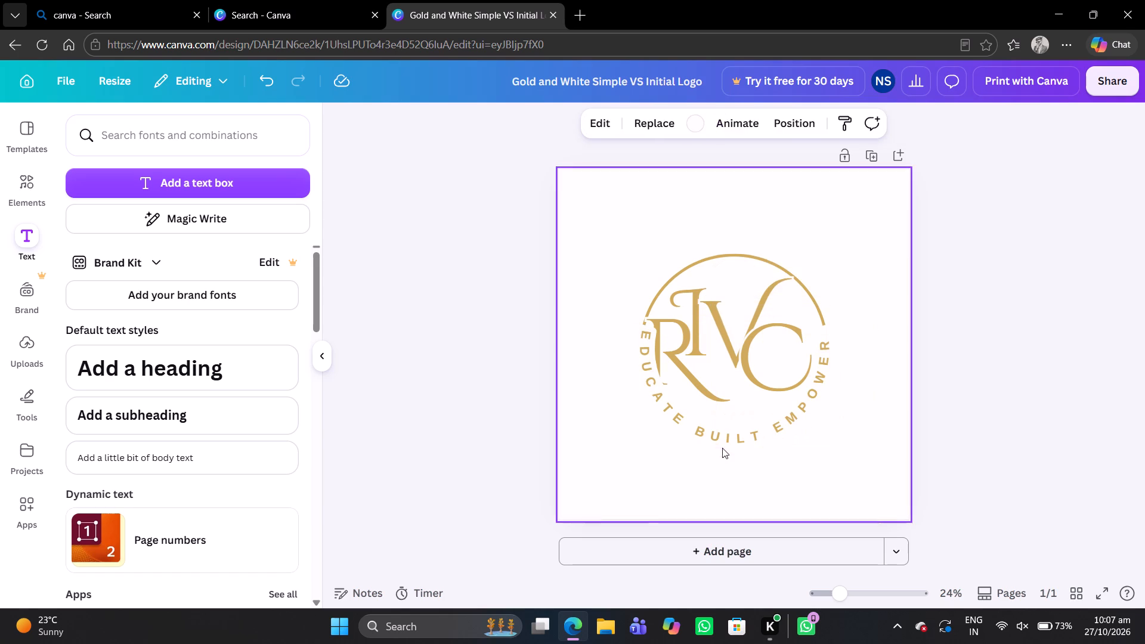
{"action": "left_click", "coordinate": [722, 443]}
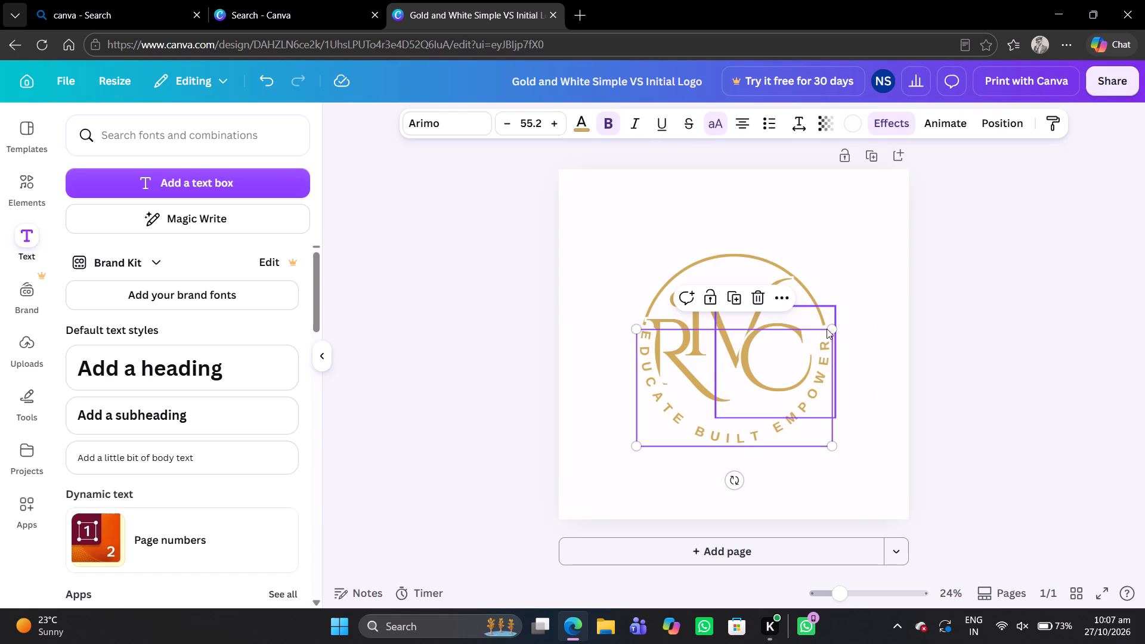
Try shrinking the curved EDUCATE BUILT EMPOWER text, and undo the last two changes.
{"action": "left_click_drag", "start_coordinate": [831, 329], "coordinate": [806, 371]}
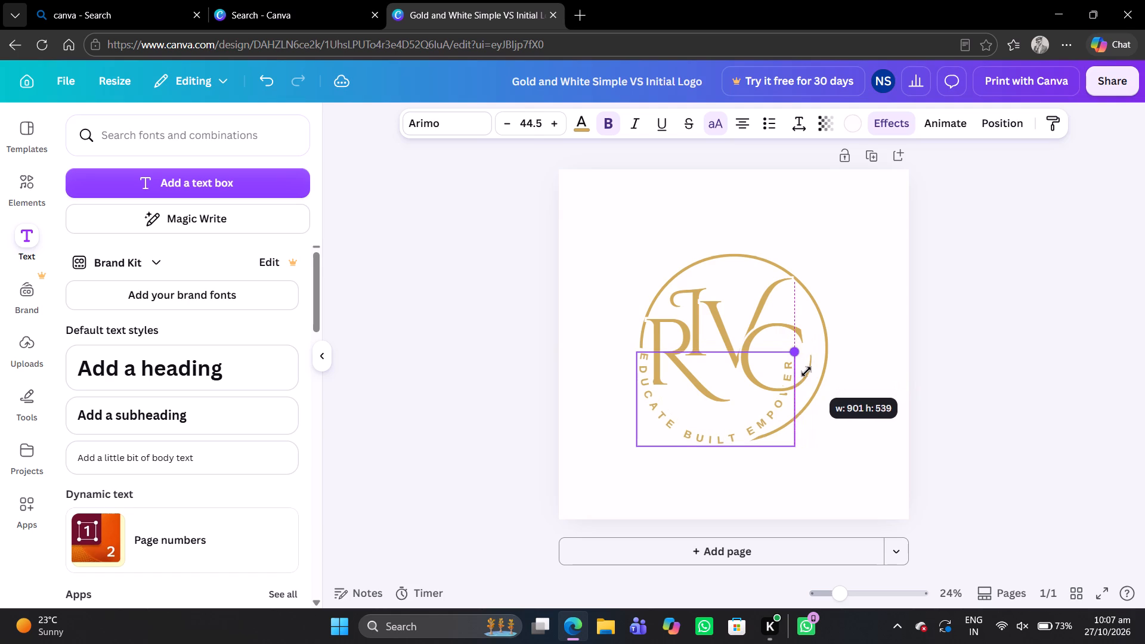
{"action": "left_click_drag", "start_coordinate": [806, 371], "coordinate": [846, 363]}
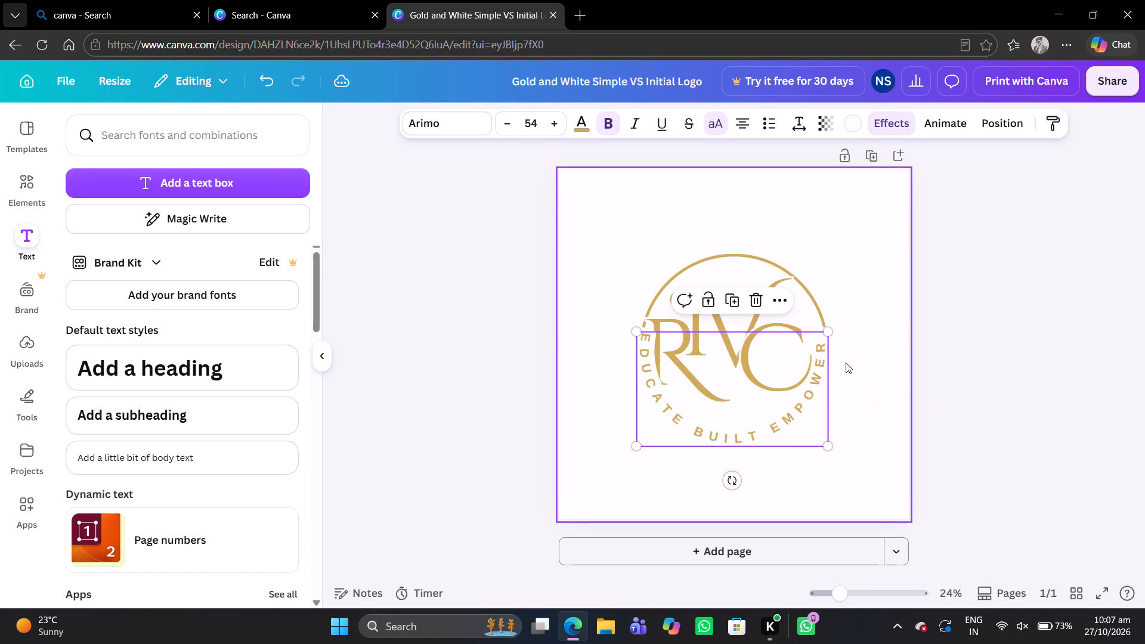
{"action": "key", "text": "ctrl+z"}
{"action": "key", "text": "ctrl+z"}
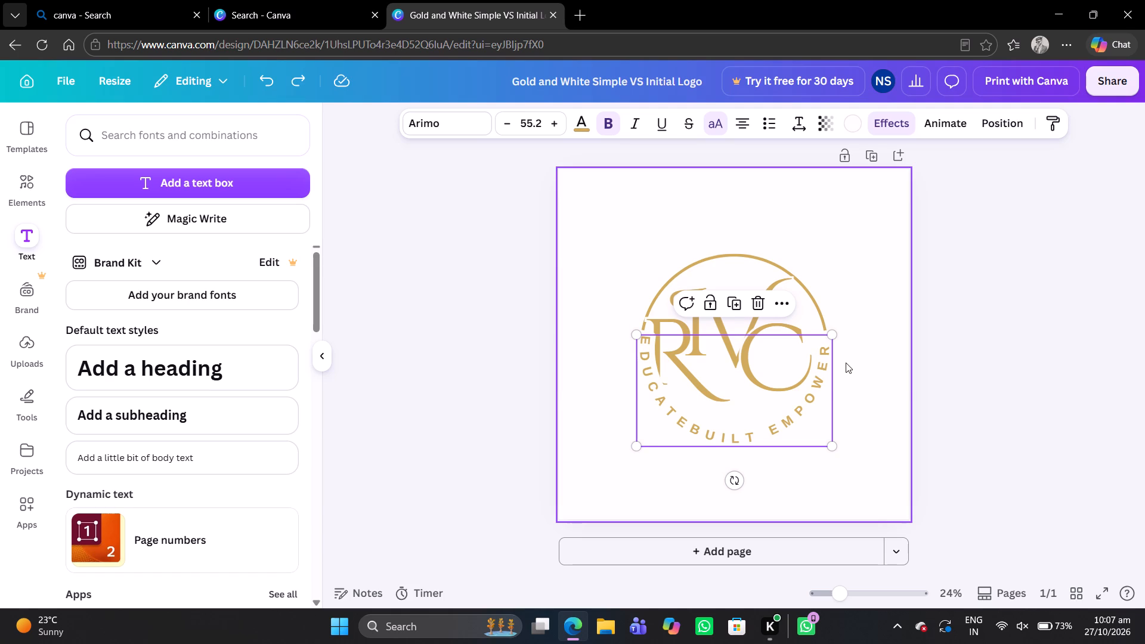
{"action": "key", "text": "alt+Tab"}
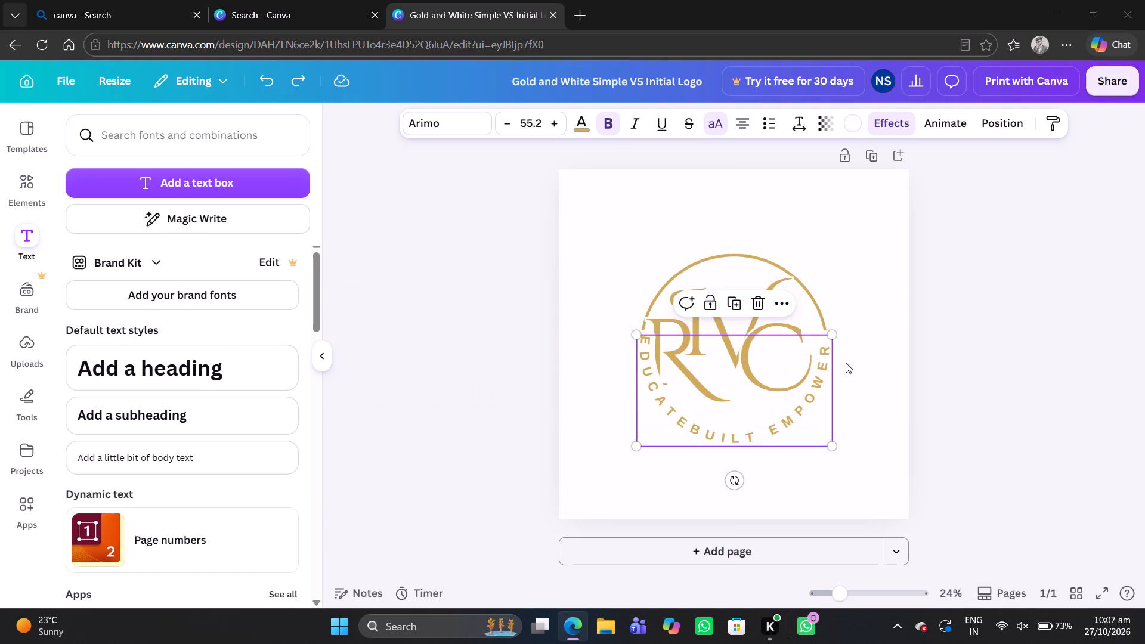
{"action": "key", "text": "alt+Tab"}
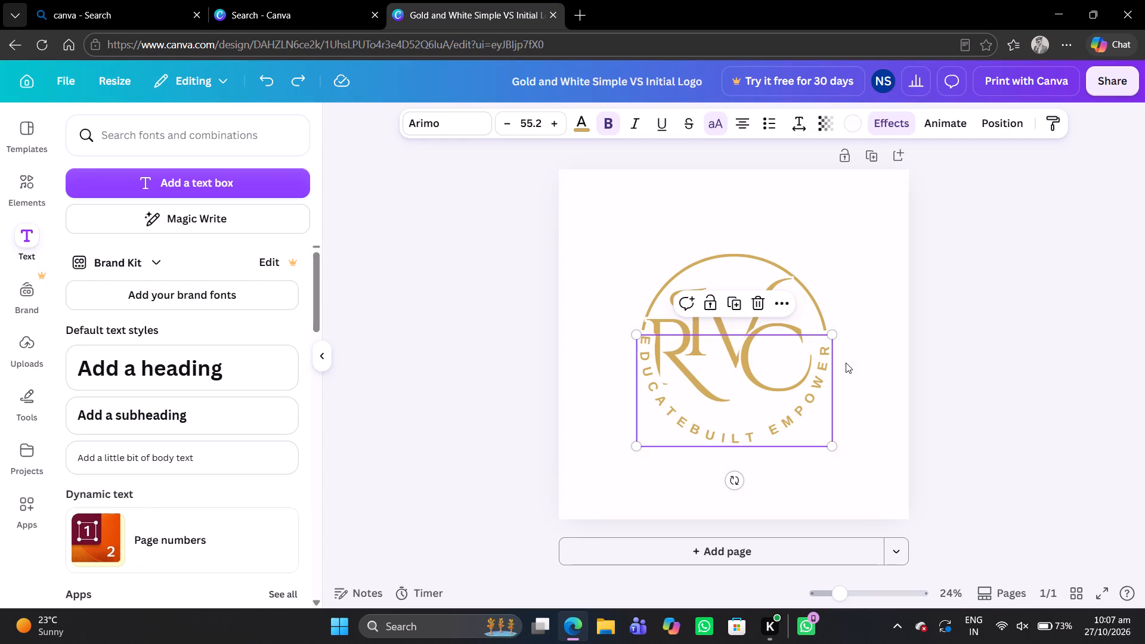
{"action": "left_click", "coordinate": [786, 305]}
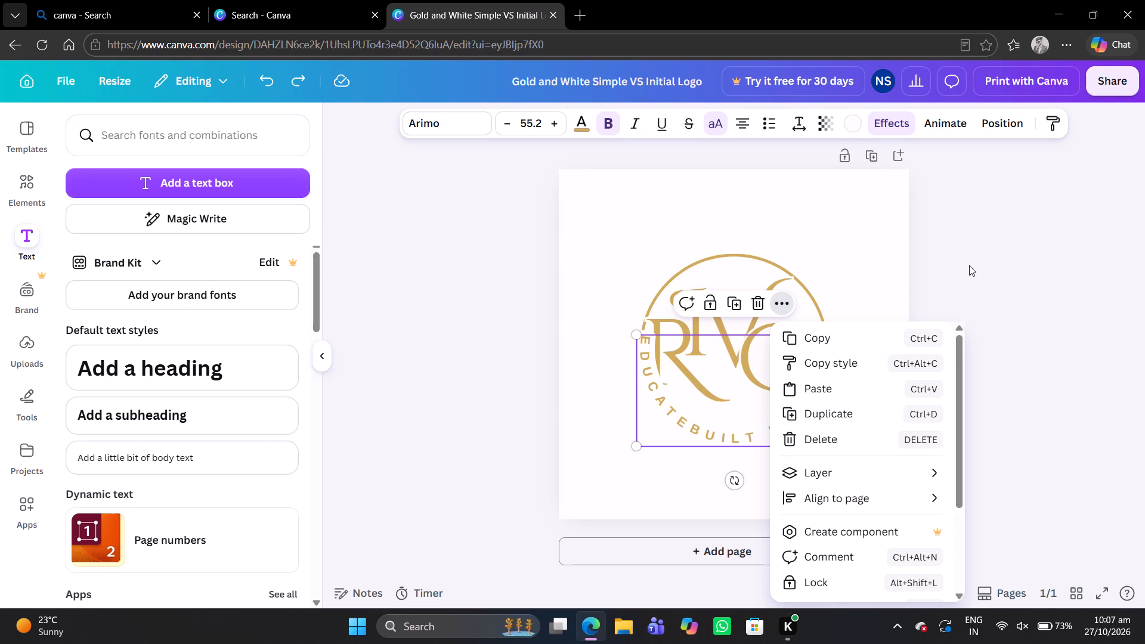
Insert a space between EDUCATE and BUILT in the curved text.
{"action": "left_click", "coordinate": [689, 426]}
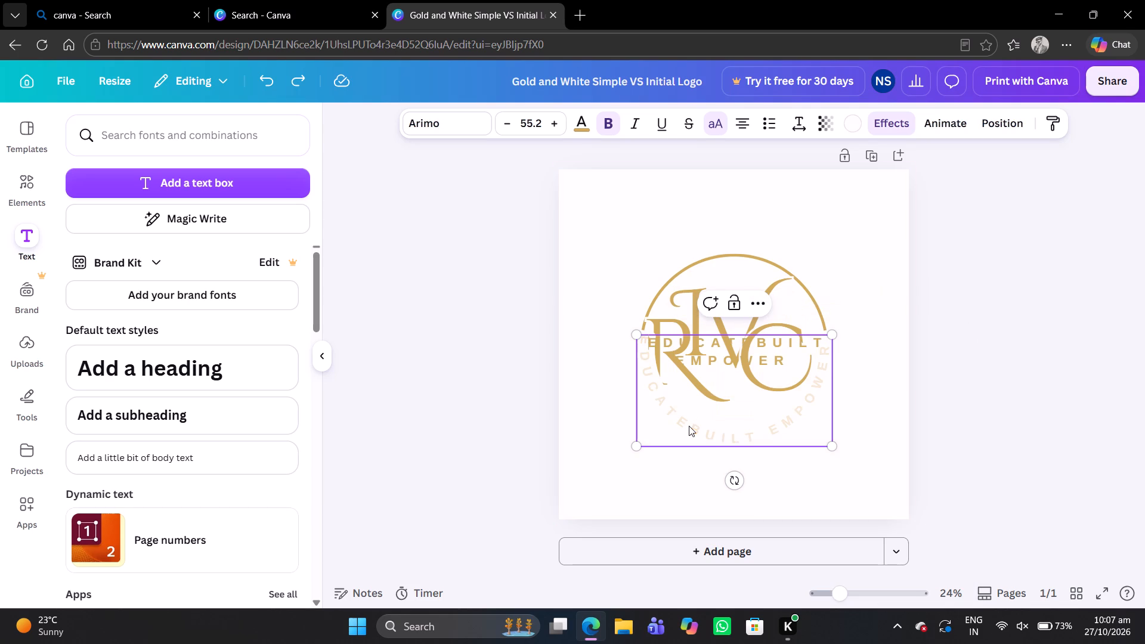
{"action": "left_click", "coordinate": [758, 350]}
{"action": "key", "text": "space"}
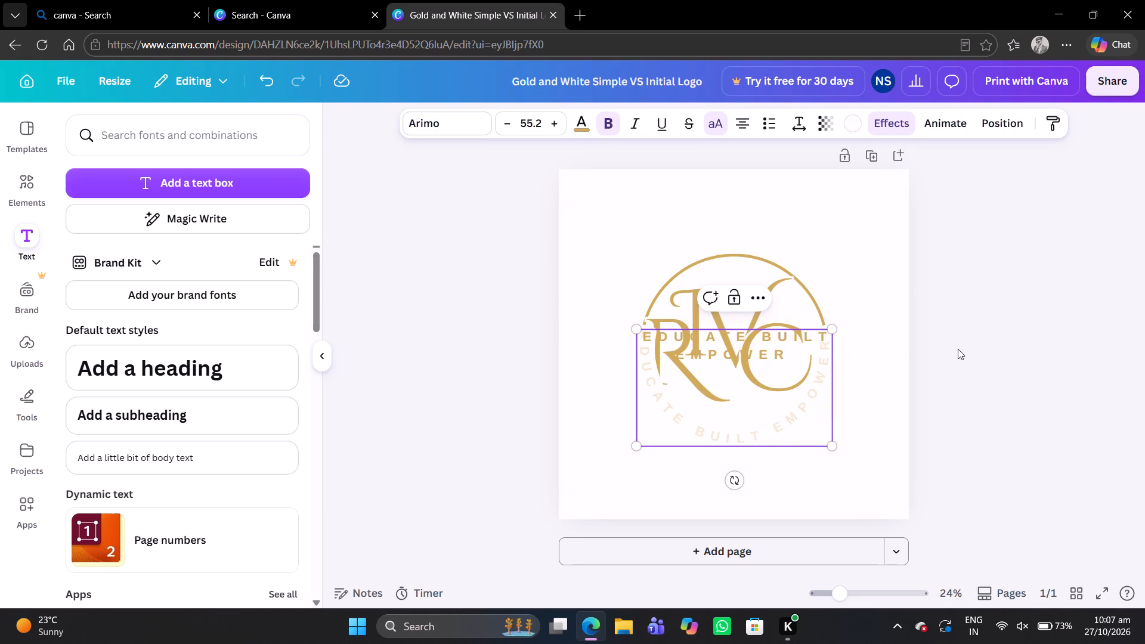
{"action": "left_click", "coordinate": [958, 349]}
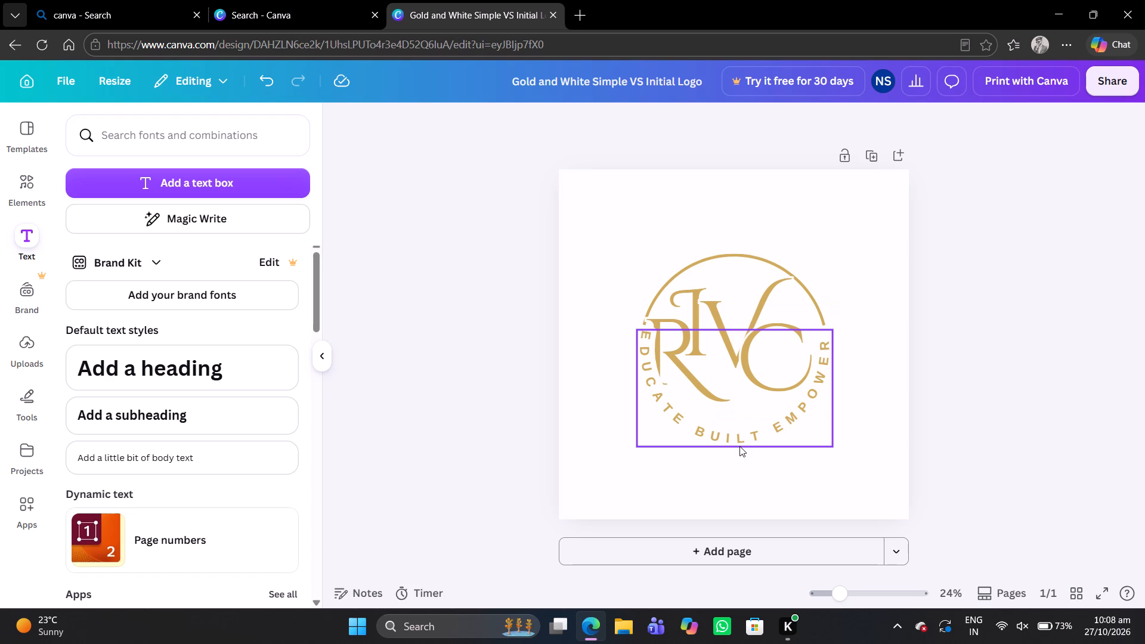
Delete the curved EDUCATE BUILT EMPOWER text from the logo.
{"action": "left_click", "coordinate": [739, 446]}
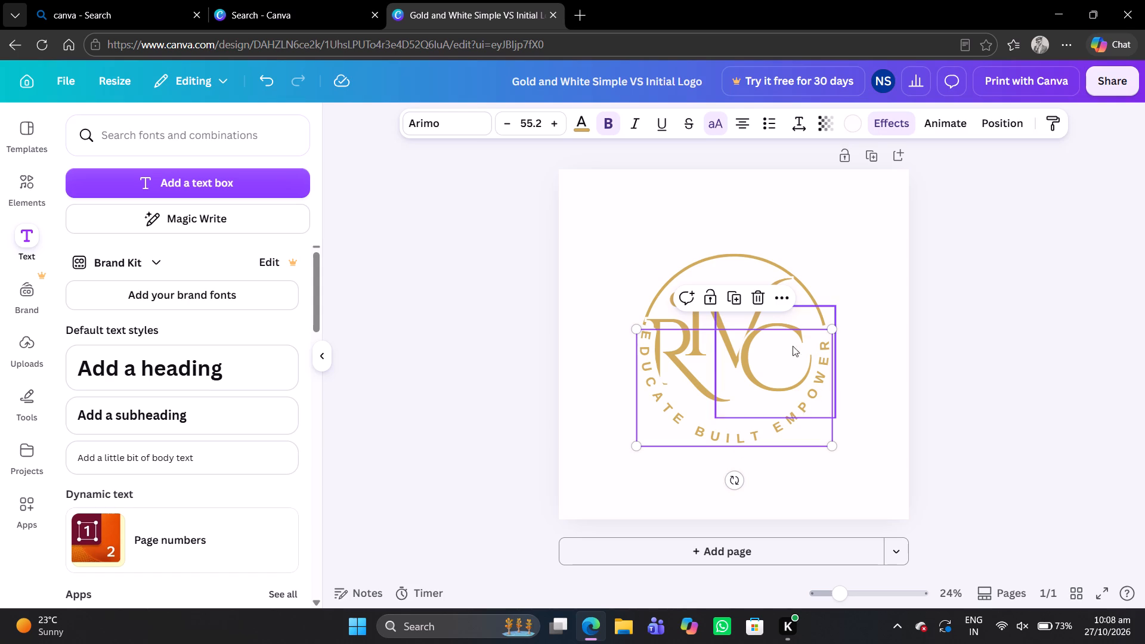
{"action": "left_click", "coordinate": [757, 295]}
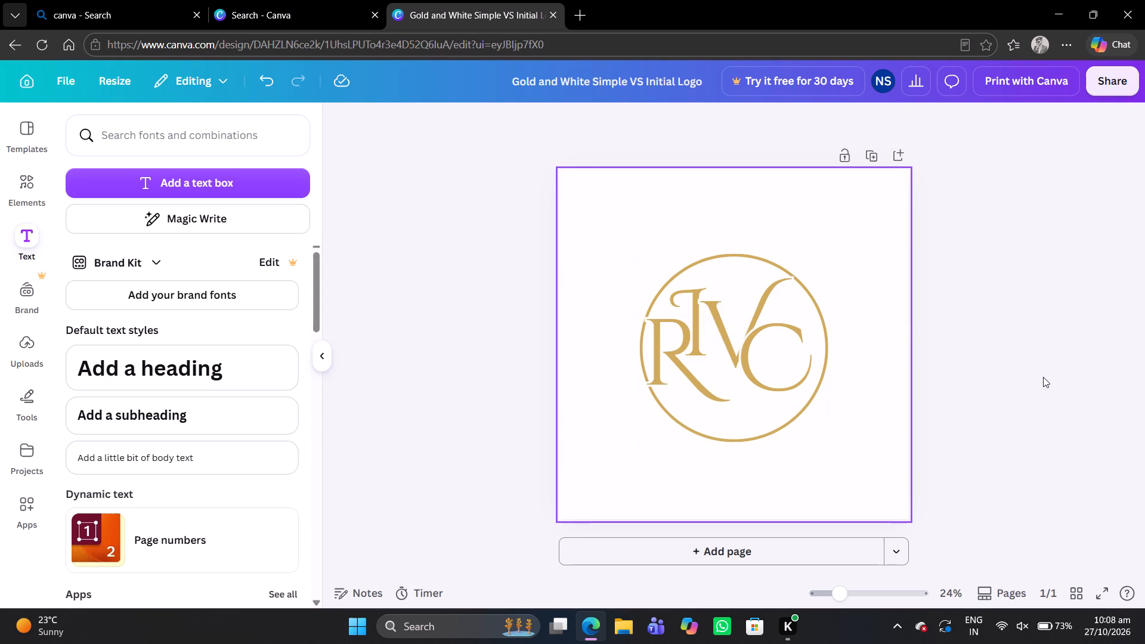
{"action": "left_click", "coordinate": [1043, 377]}
Move the letter C slightly down and outward, close to the circle's right edge.
{"action": "left_click_drag", "start_coordinate": [779, 374], "coordinate": [791, 380]}
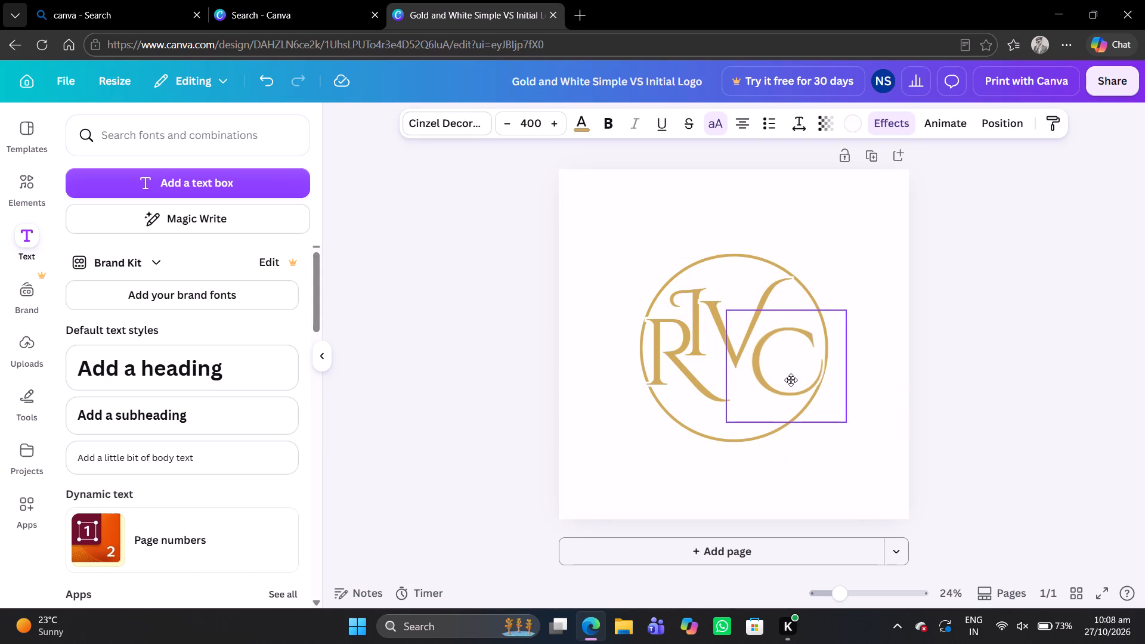
{"action": "left_click_drag", "start_coordinate": [791, 380], "coordinate": [787, 380]}
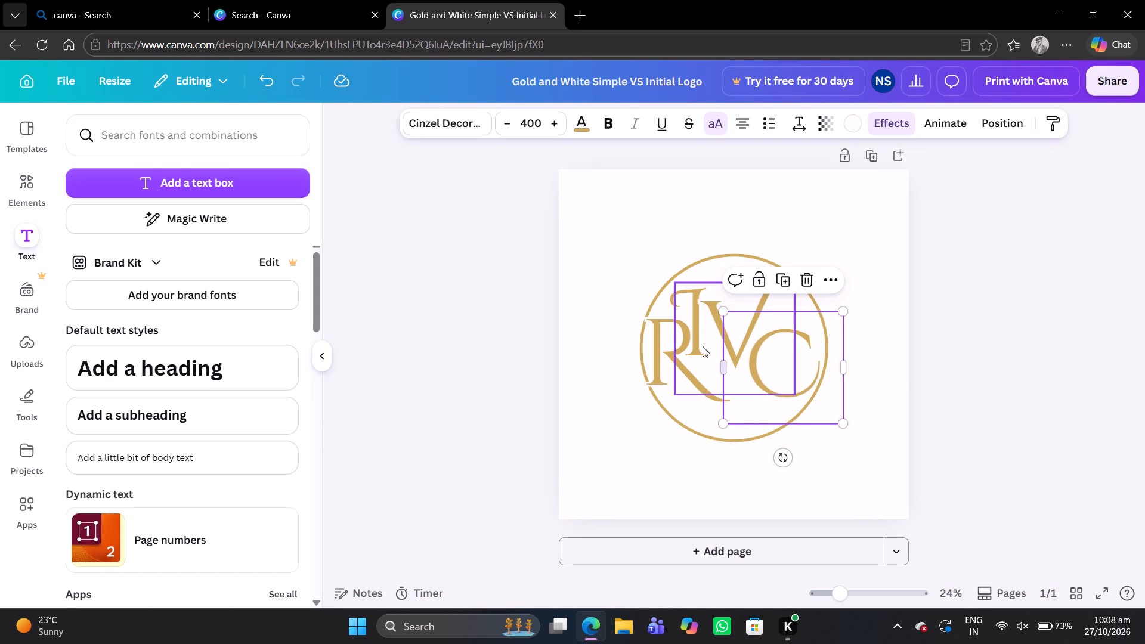
Move the letter V down and slightly right, level with the C's text box.
{"action": "left_click", "coordinate": [717, 289]}
{"action": "left_click_drag", "start_coordinate": [721, 299], "coordinate": [726, 325]}
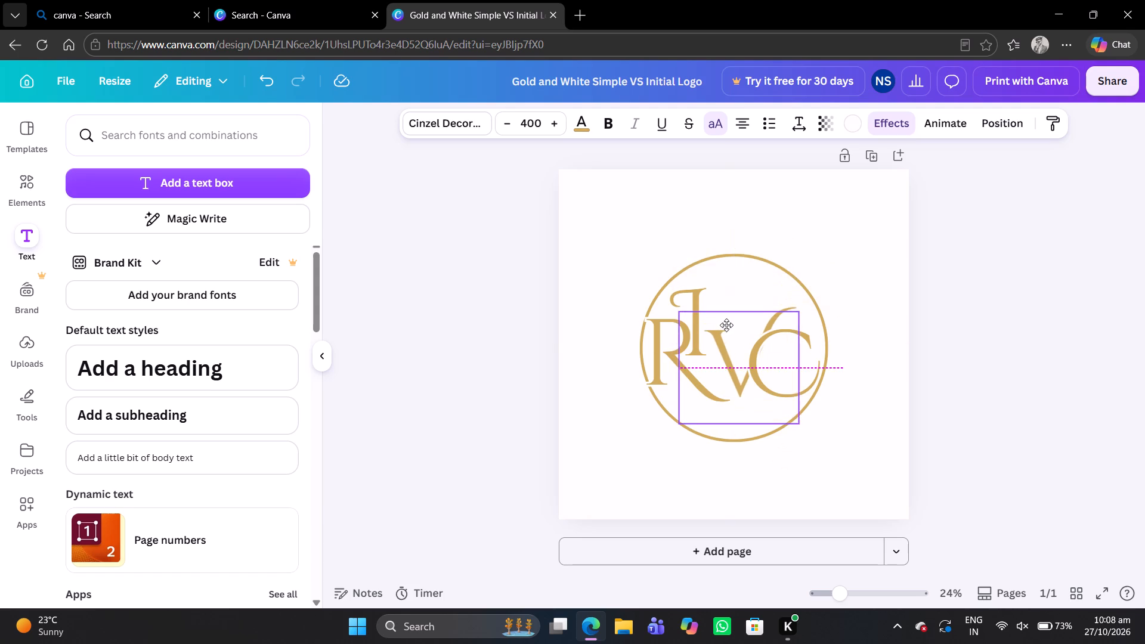
{"action": "left_click_drag", "start_coordinate": [726, 325], "coordinate": [720, 329]}
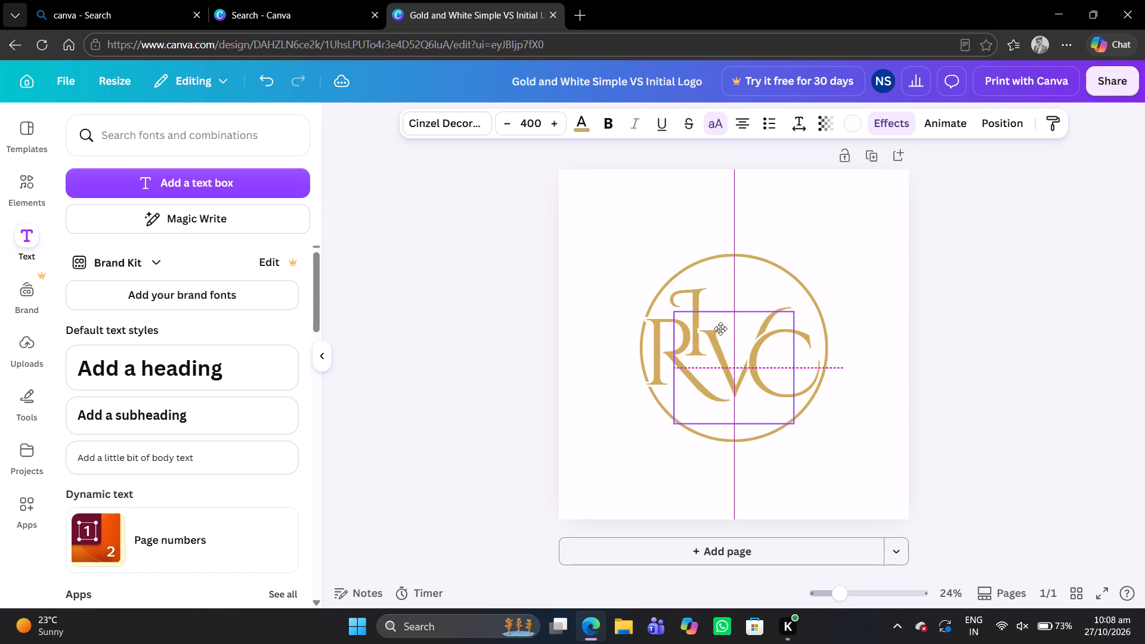
{"action": "left_click_drag", "start_coordinate": [720, 329], "coordinate": [725, 324]}
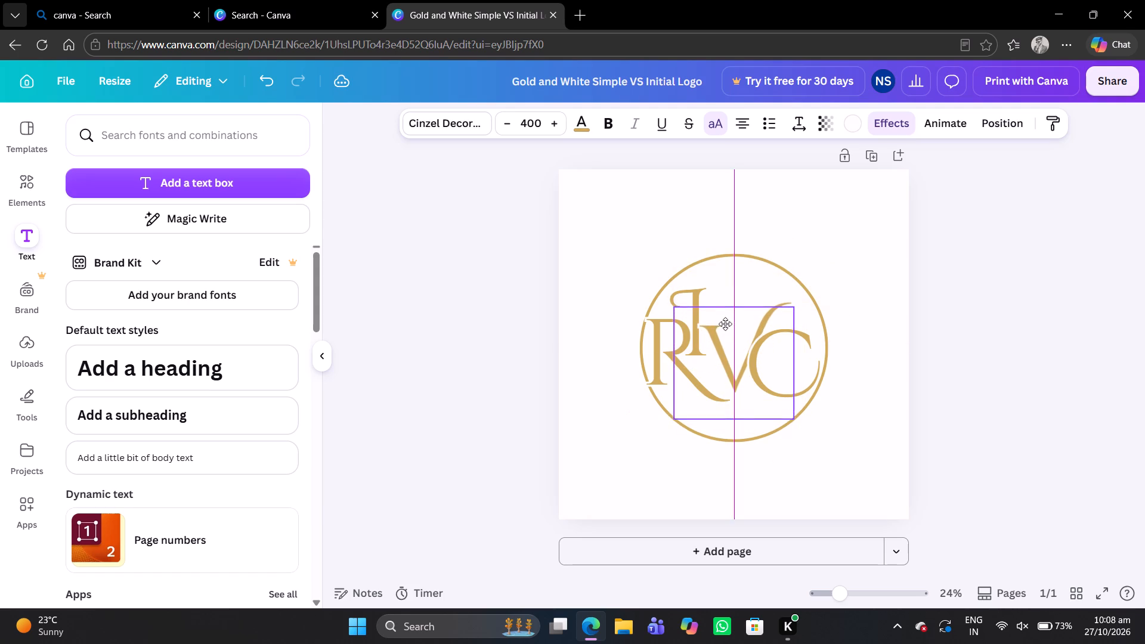
{"action": "left_click_drag", "start_coordinate": [725, 324], "coordinate": [729, 329]}
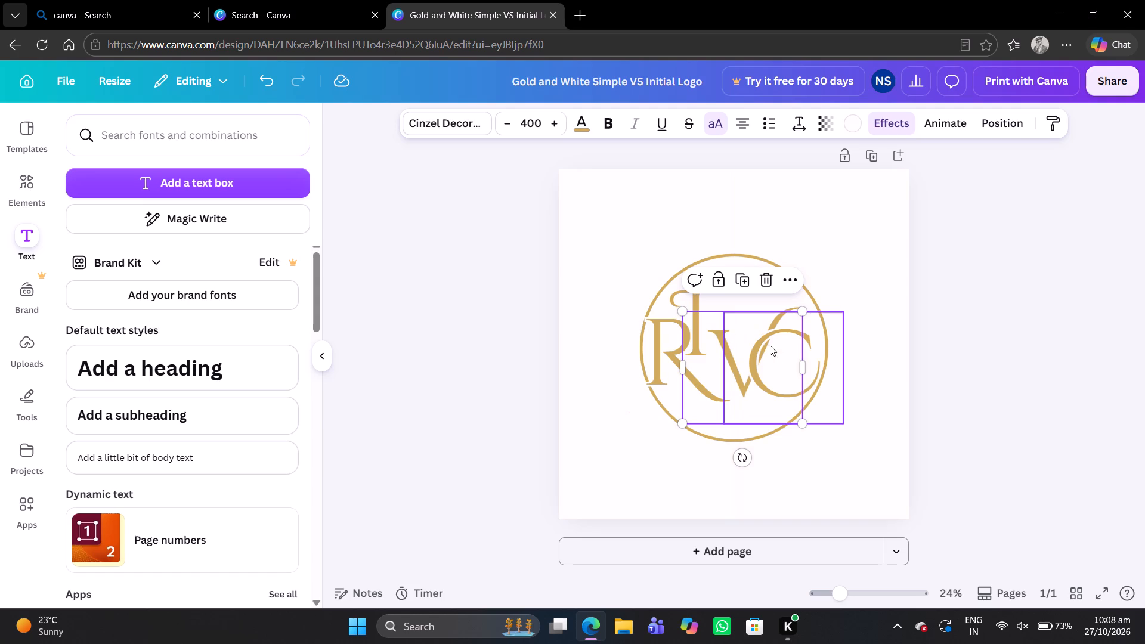
Send the letter C one layer backward.
{"action": "left_click", "coordinate": [819, 353]}
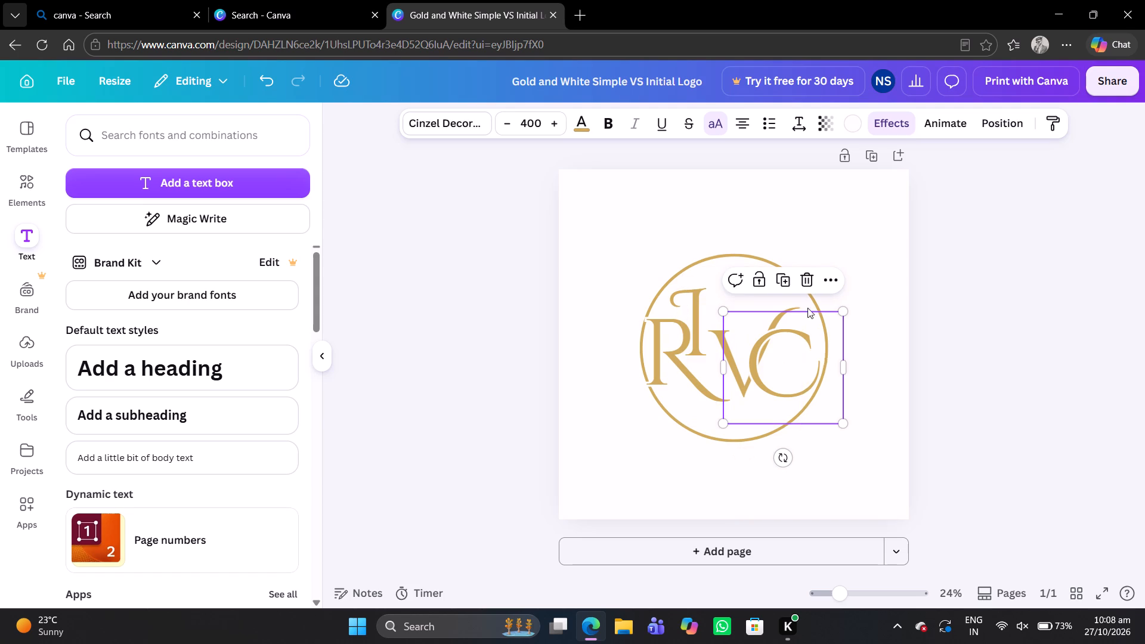
{"action": "left_click", "coordinate": [824, 283]}
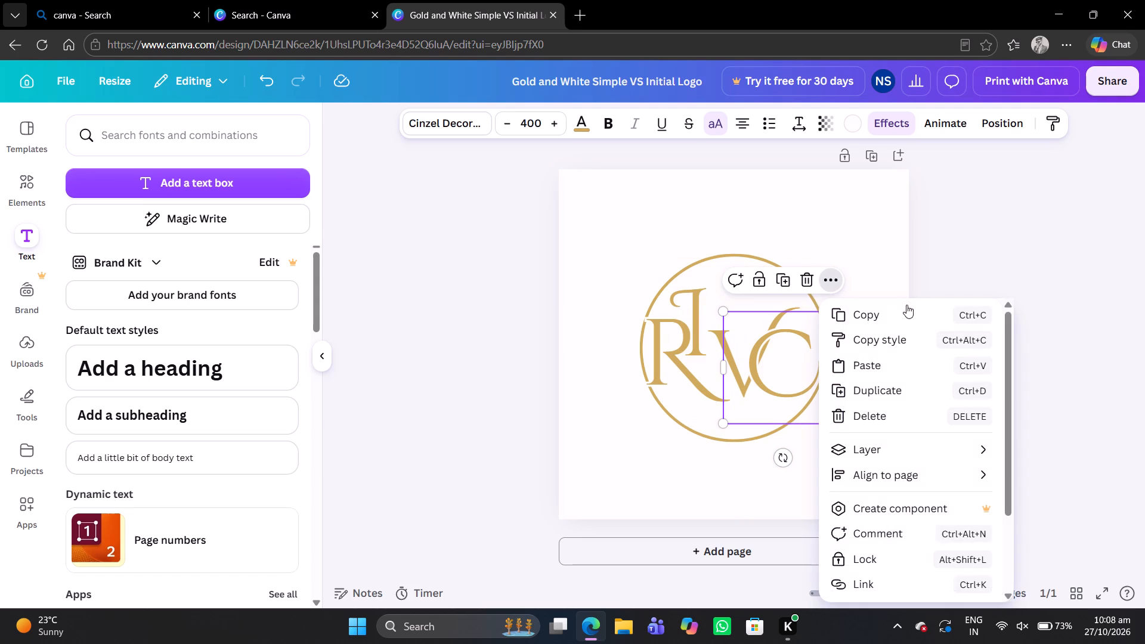
{"action": "left_click", "coordinate": [872, 456]}
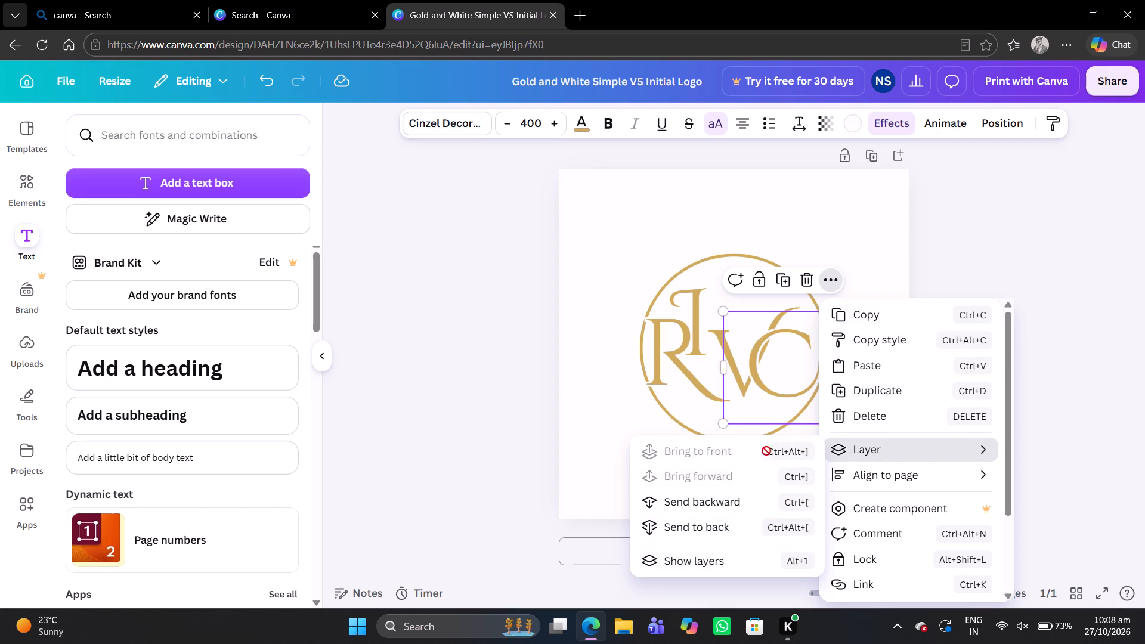
{"action": "left_click", "coordinate": [730, 504]}
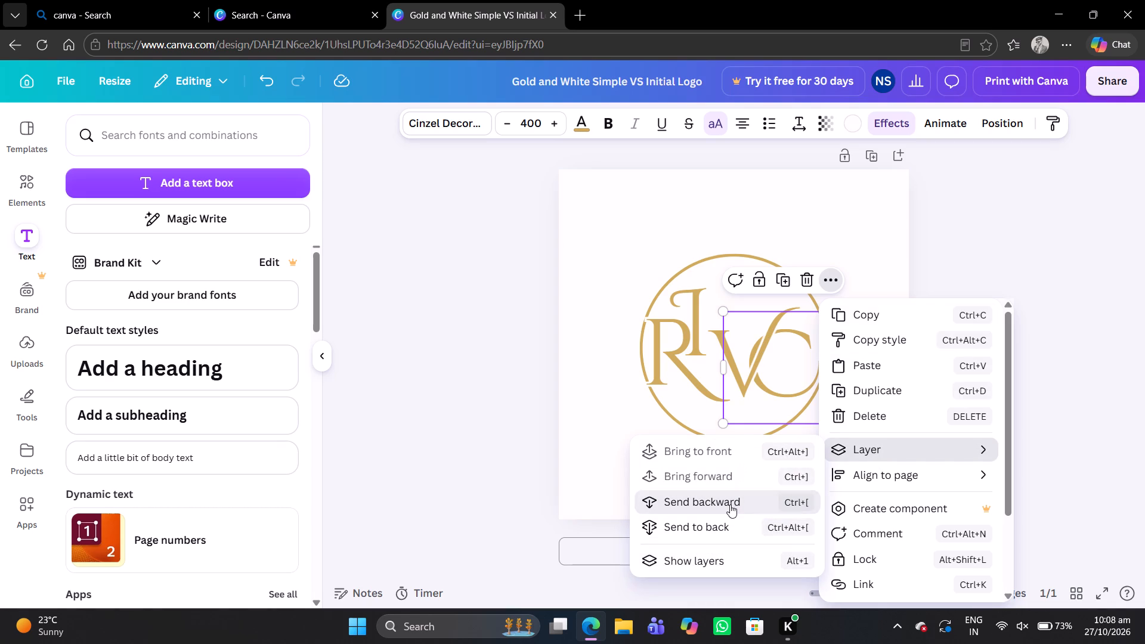
{"action": "left_click", "coordinate": [977, 219]}
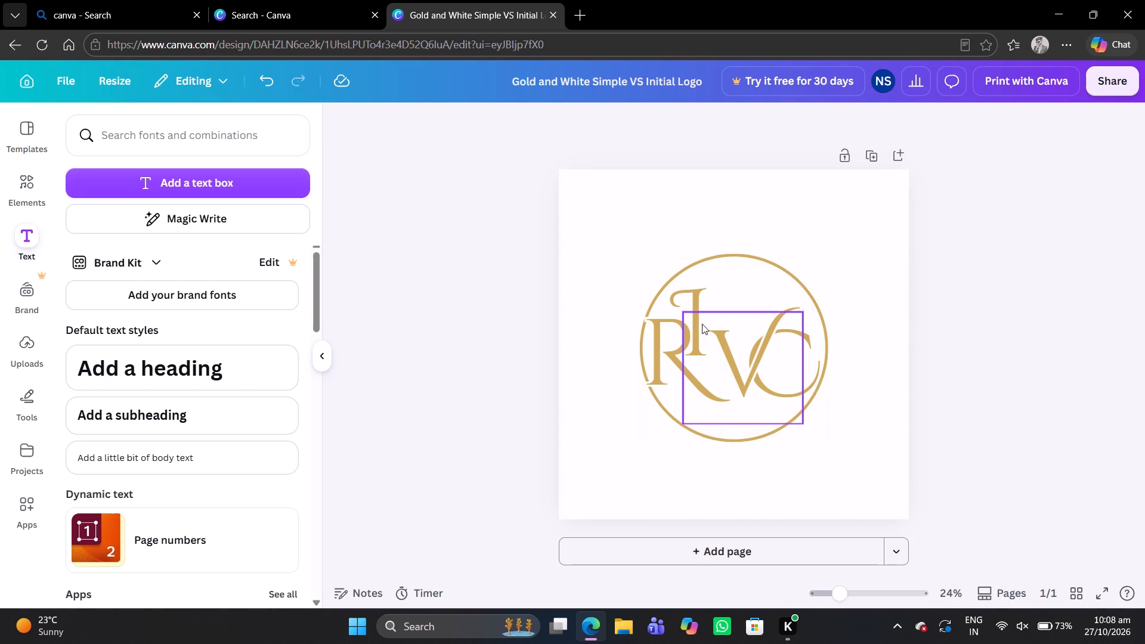
Move the letter I to the top centre of the circle, above the V.
{"action": "left_click", "coordinate": [688, 298]}
{"action": "left_click_drag", "start_coordinate": [688, 298], "coordinate": [695, 312]}
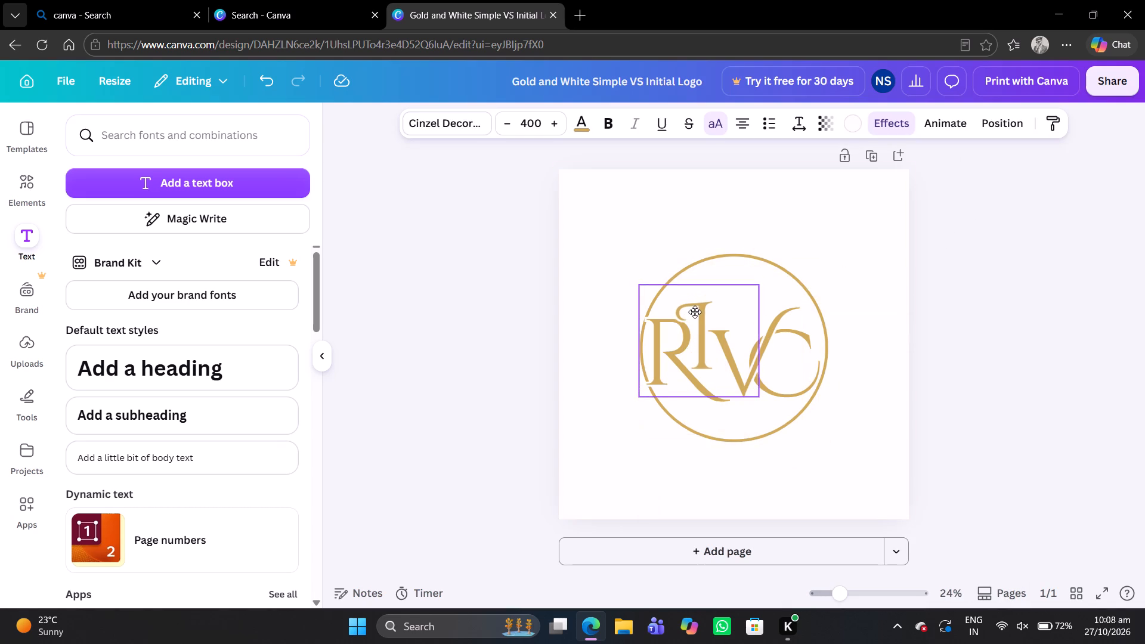
{"action": "left_click_drag", "start_coordinate": [695, 312], "coordinate": [705, 317]}
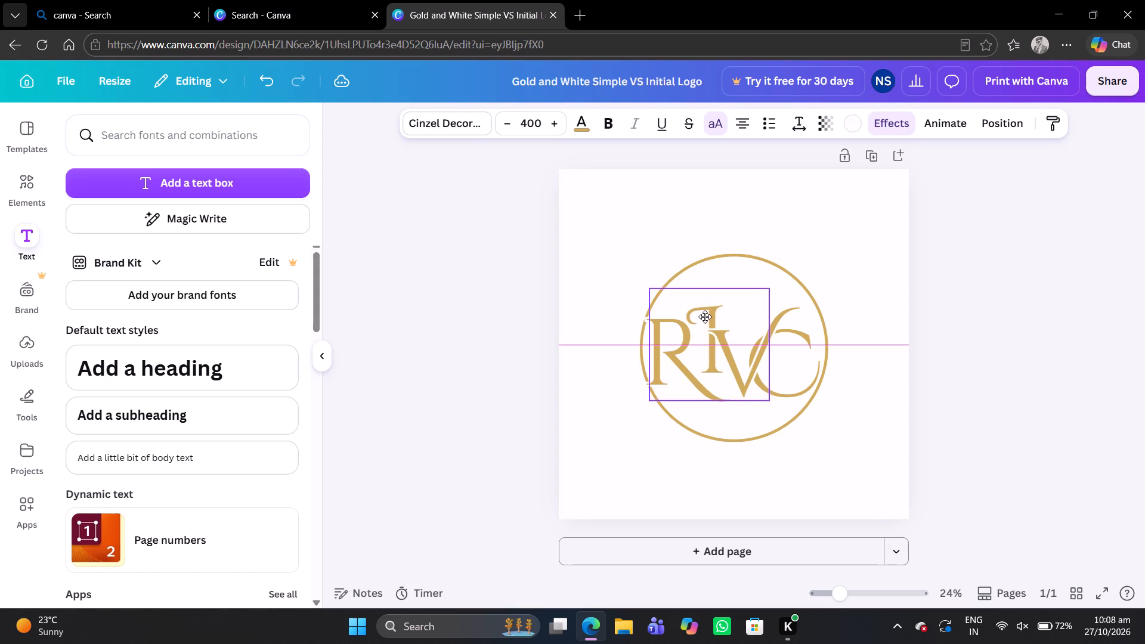
{"action": "left_click_drag", "start_coordinate": [705, 317], "coordinate": [697, 304]}
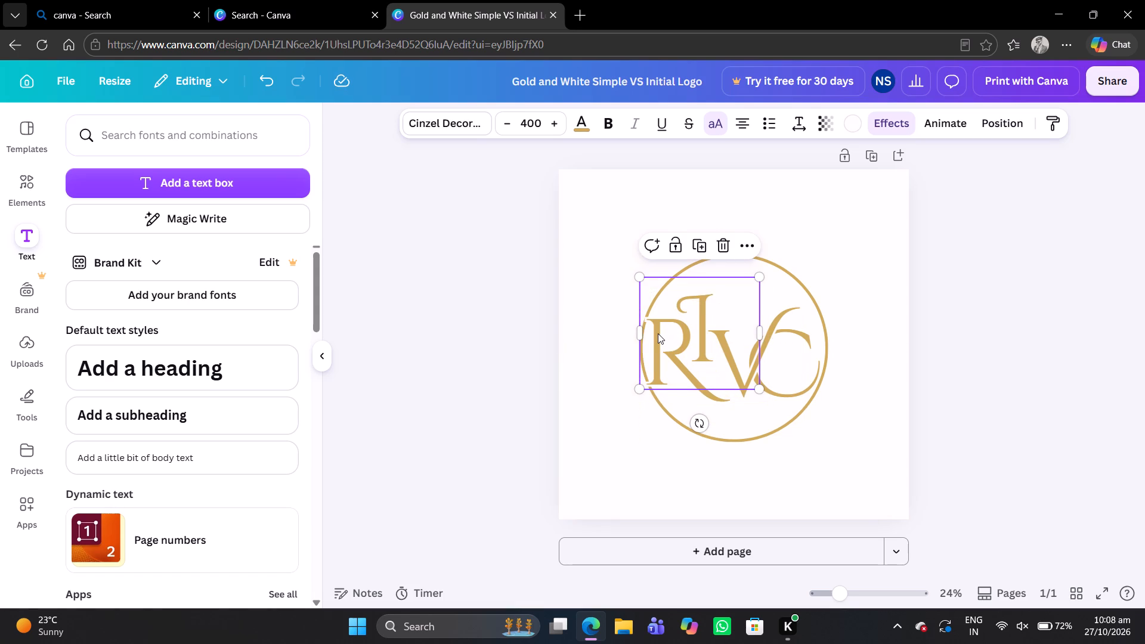
{"action": "left_click", "coordinate": [658, 333]}
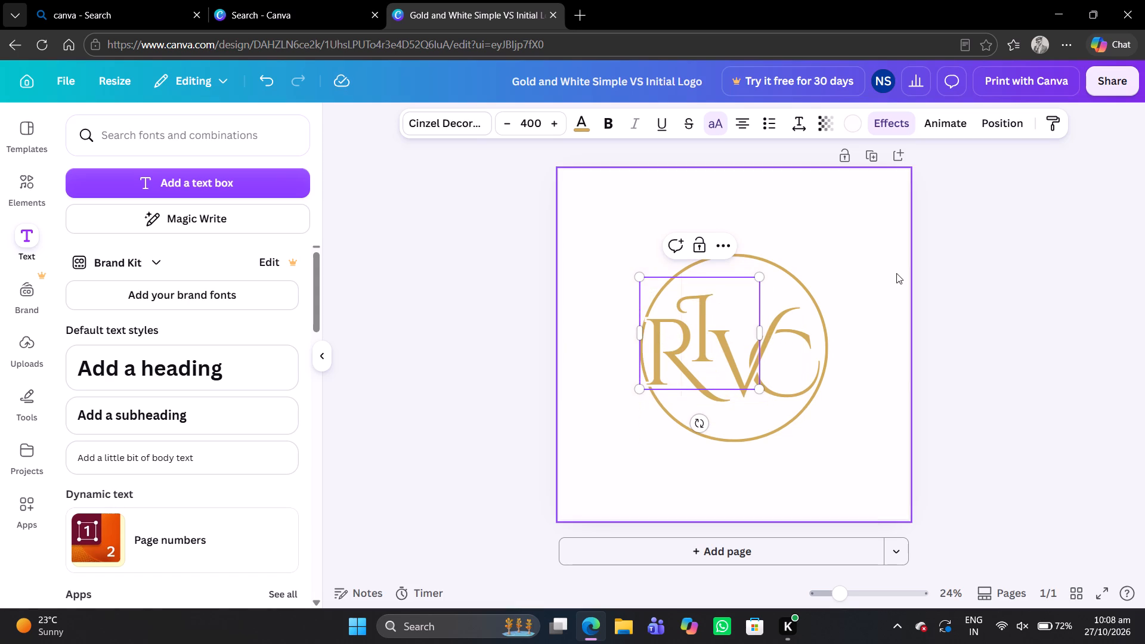
{"action": "left_click", "coordinate": [896, 273]}
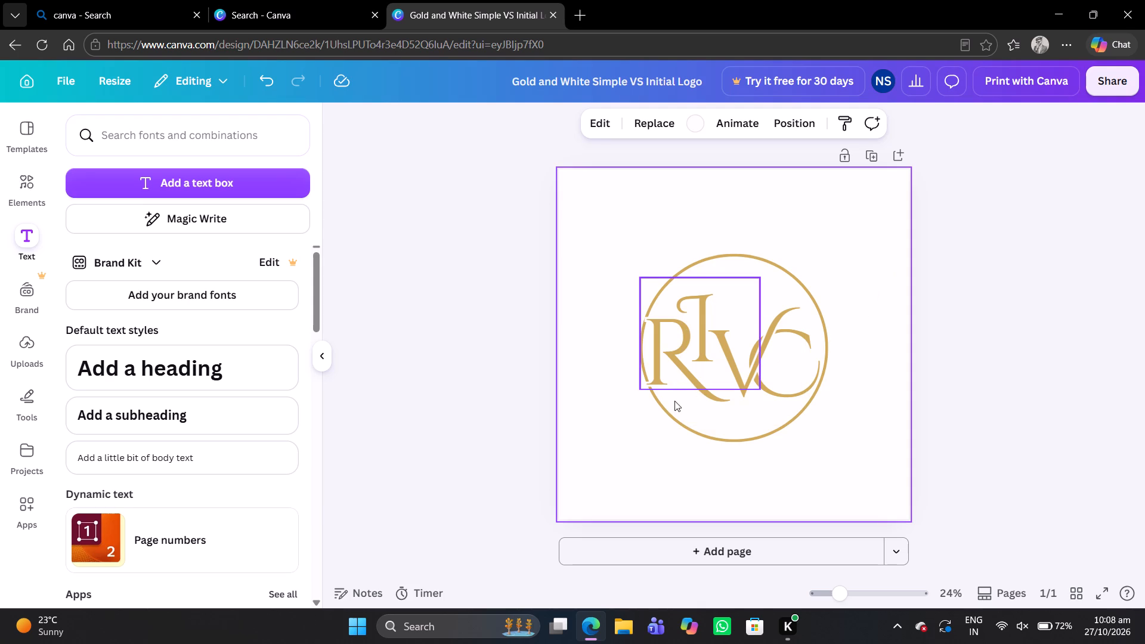
{"action": "left_click_drag", "start_coordinate": [705, 292], "coordinate": [743, 267]}
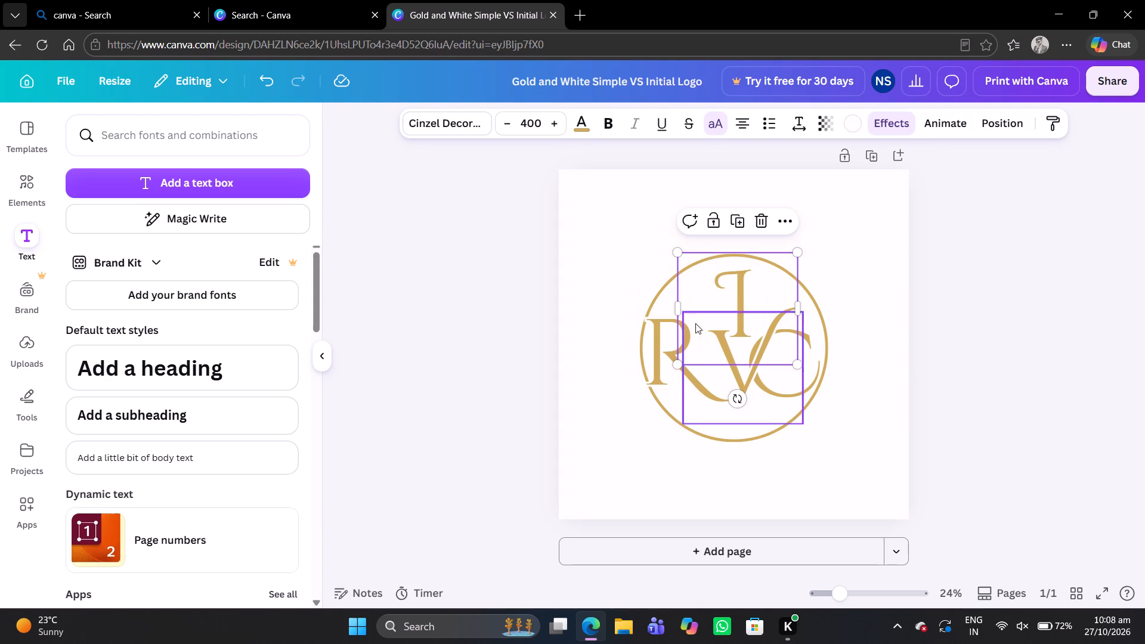
Set the font size of the letter R to 350.
{"action": "left_click", "coordinate": [656, 379]}
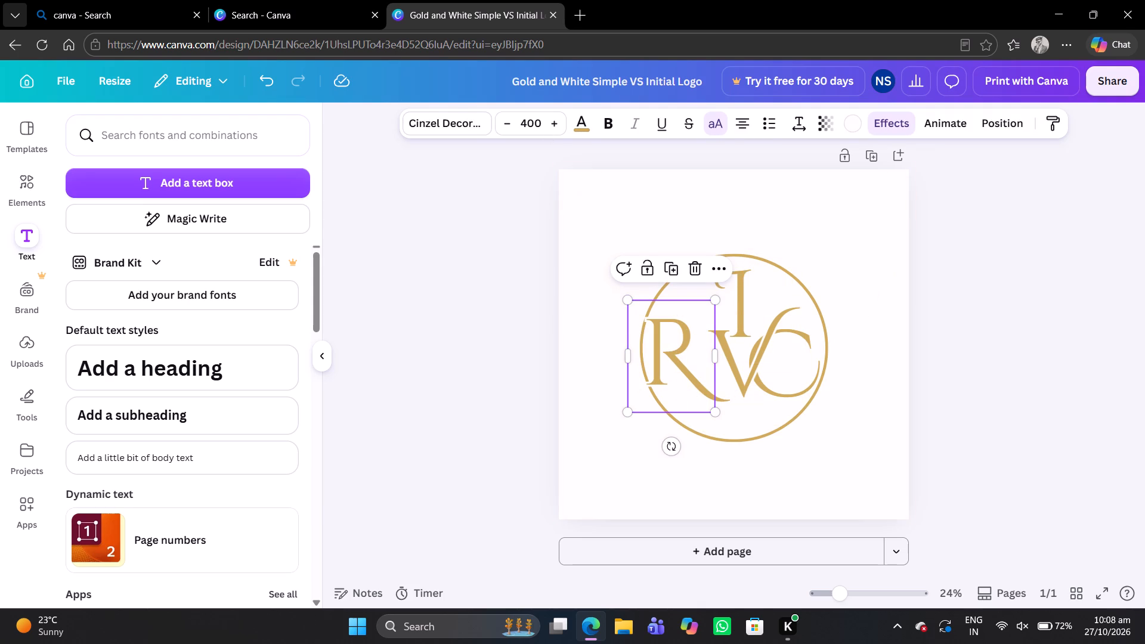
{"action": "left_click", "coordinate": [541, 118]}
{"action": "type", "text": "350"}
{"action": "left_click", "coordinate": [840, 252]}
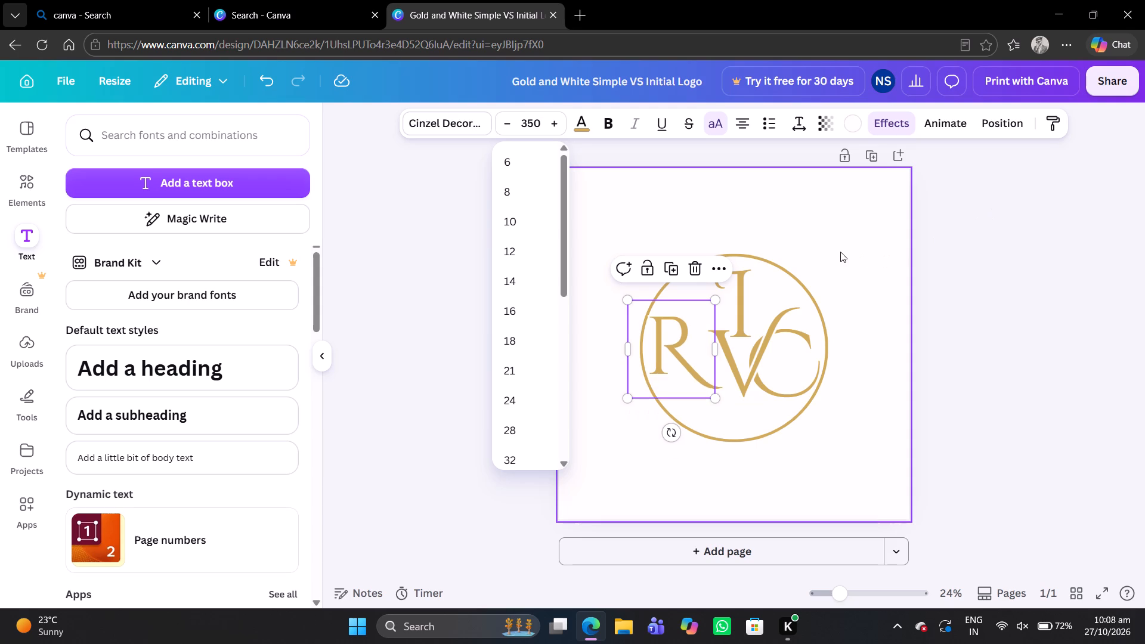
Set the font size of the letter I to 350.
{"action": "left_click", "coordinate": [729, 282]}
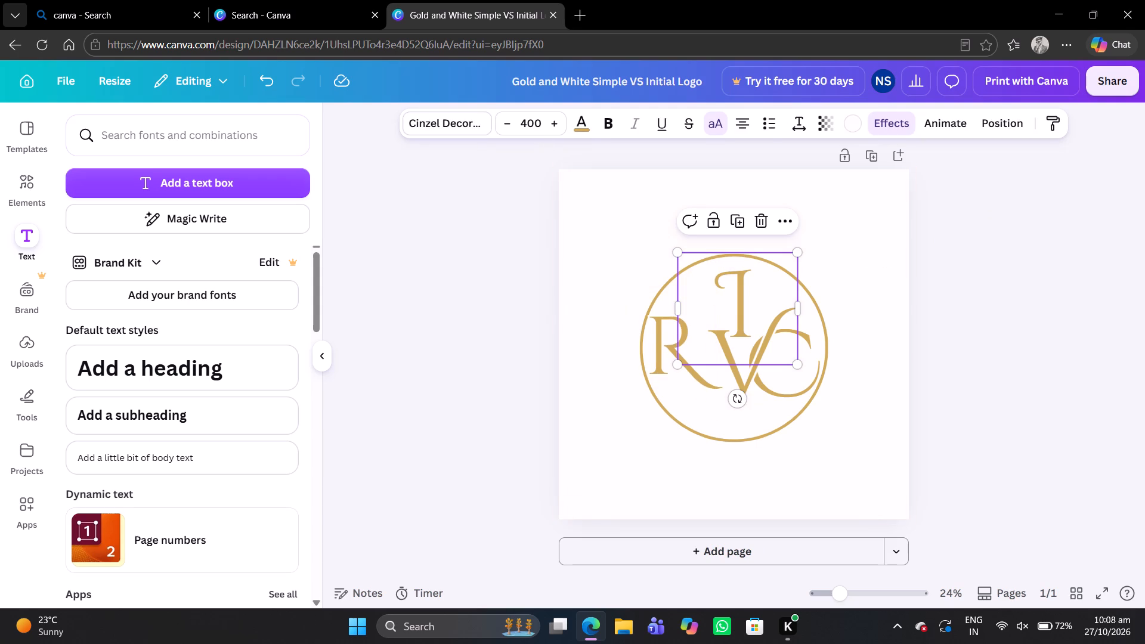
{"action": "left_click", "coordinate": [541, 123]}
{"action": "type", "text": "350"}
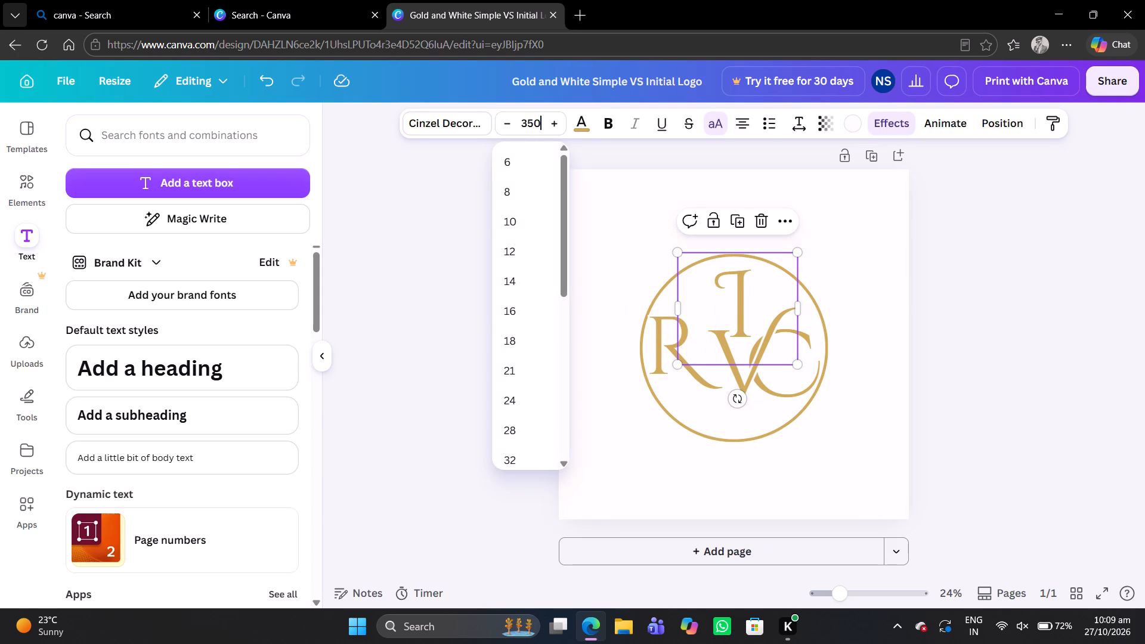
{"action": "left_click", "coordinate": [596, 181]}
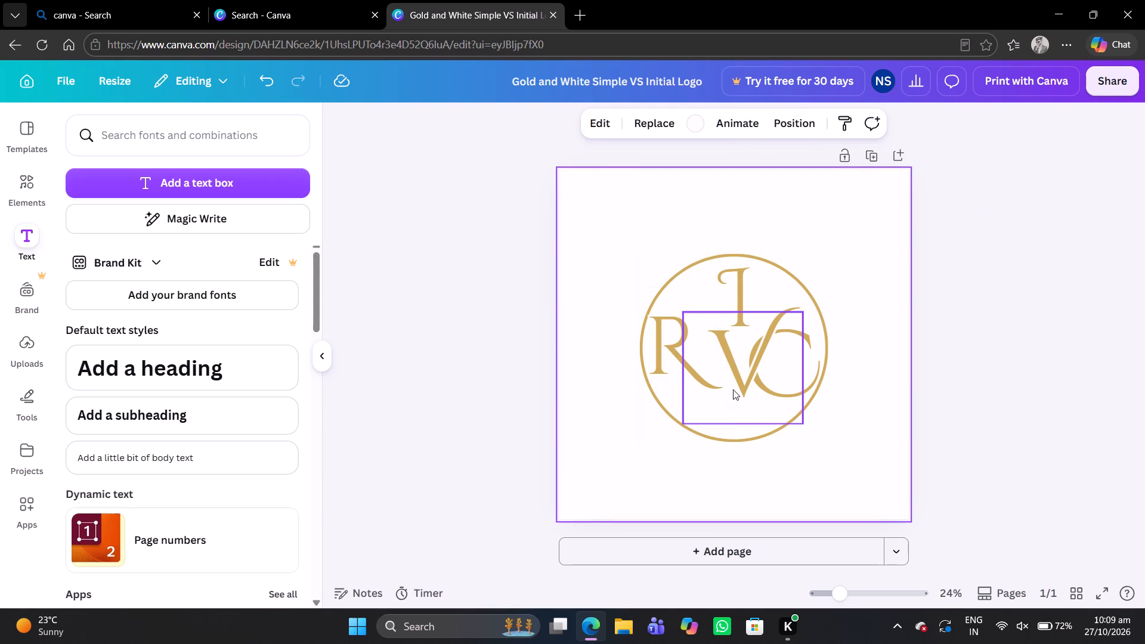
Set the font size of the letter V to 350.
{"action": "left_click", "coordinate": [733, 389]}
{"action": "left_click", "coordinate": [535, 120]}
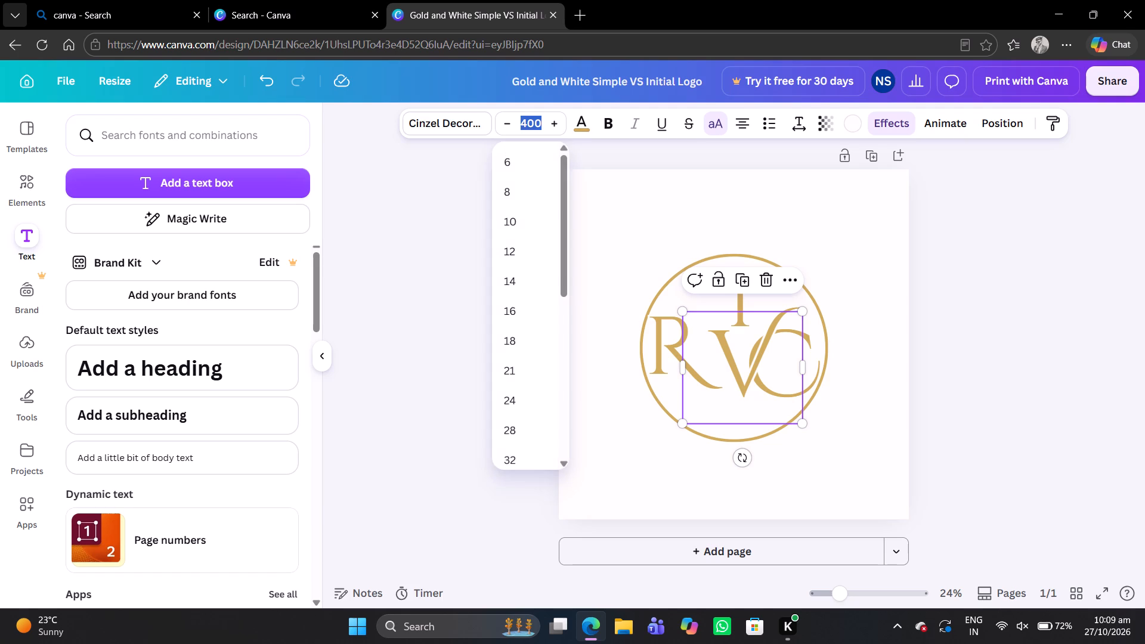
{"action": "type", "text": "350"}
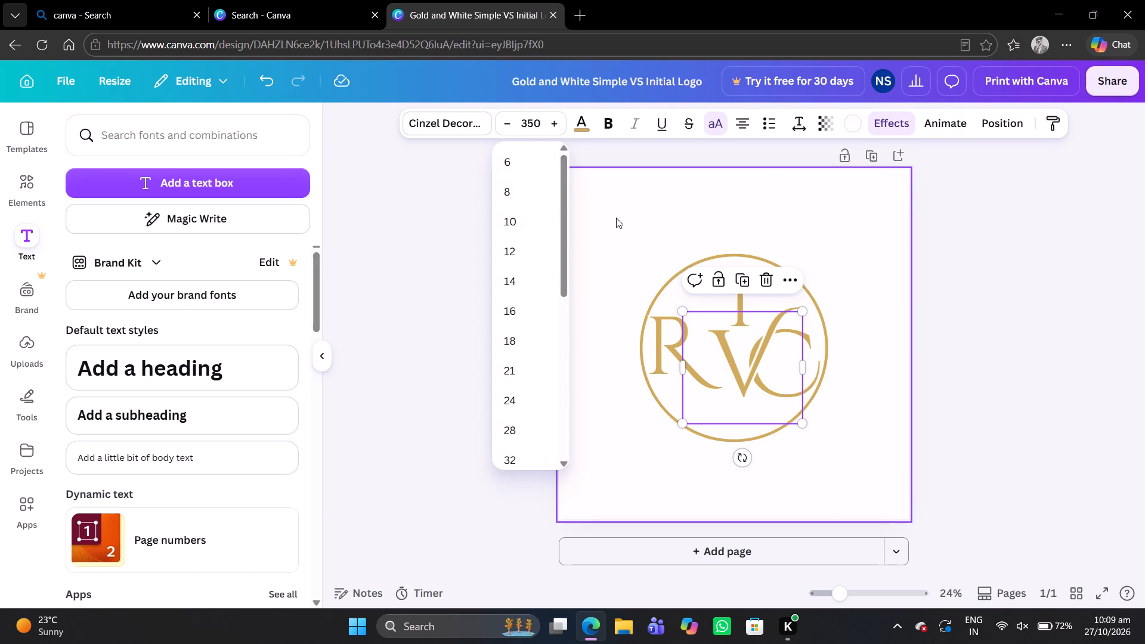
{"action": "left_click", "coordinate": [612, 211]}
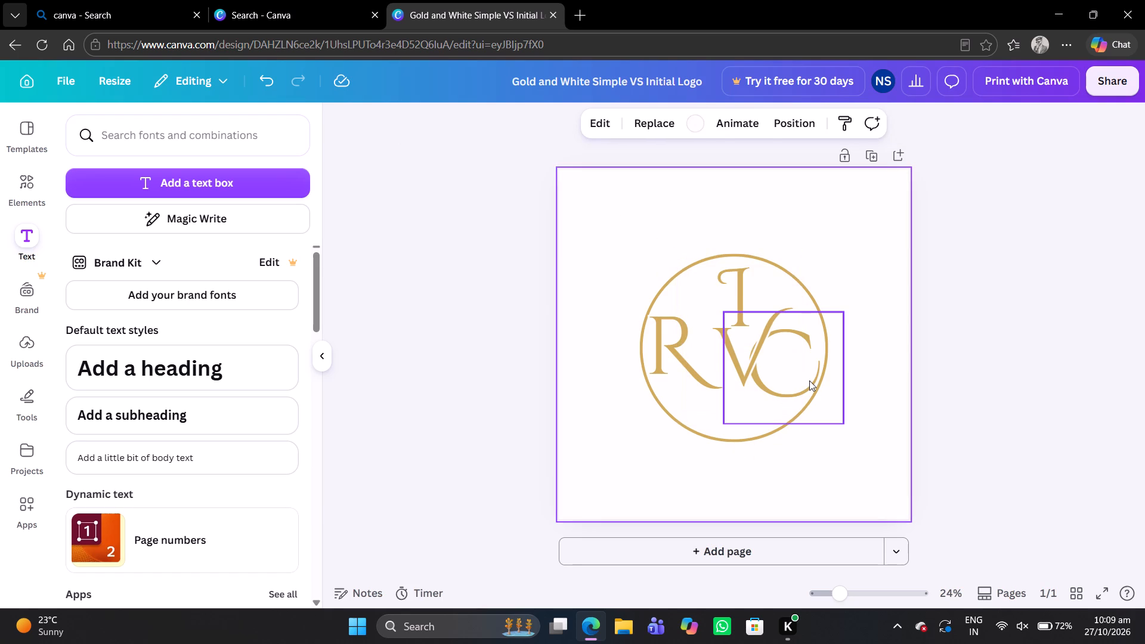
Set the font size of the letter C to 350.
{"action": "left_click", "coordinate": [809, 380]}
{"action": "left_click", "coordinate": [533, 116]}
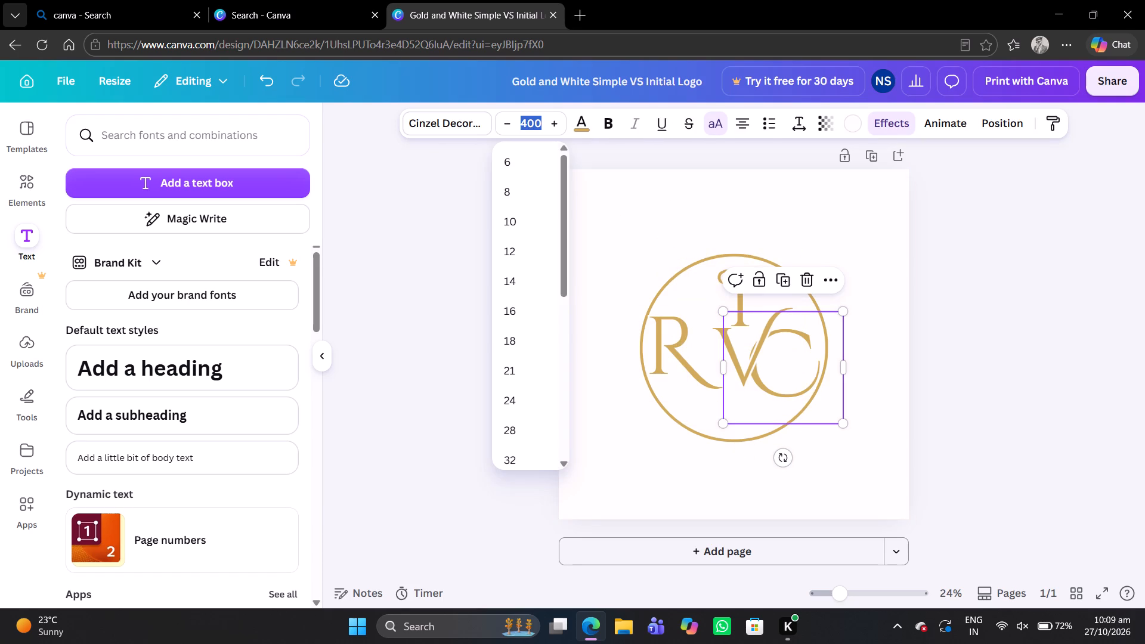
{"action": "type", "text": "350"}
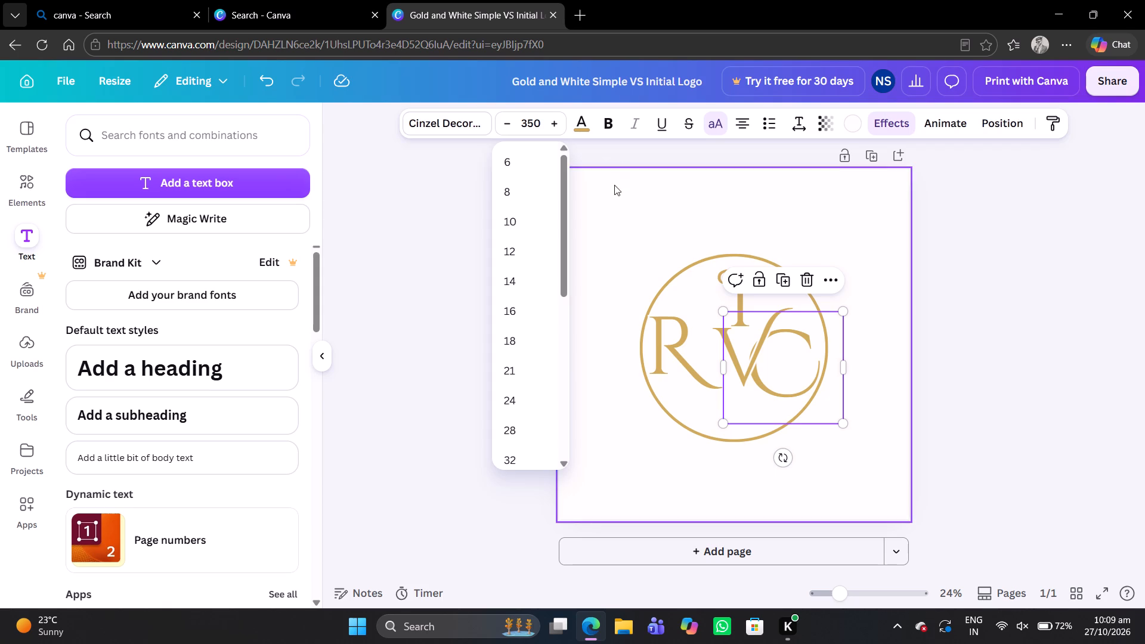
{"action": "left_click", "coordinate": [618, 199]}
Fine-tune the position of the letter R just inside the left edge of the circle.
{"action": "left_click", "coordinate": [667, 348]}
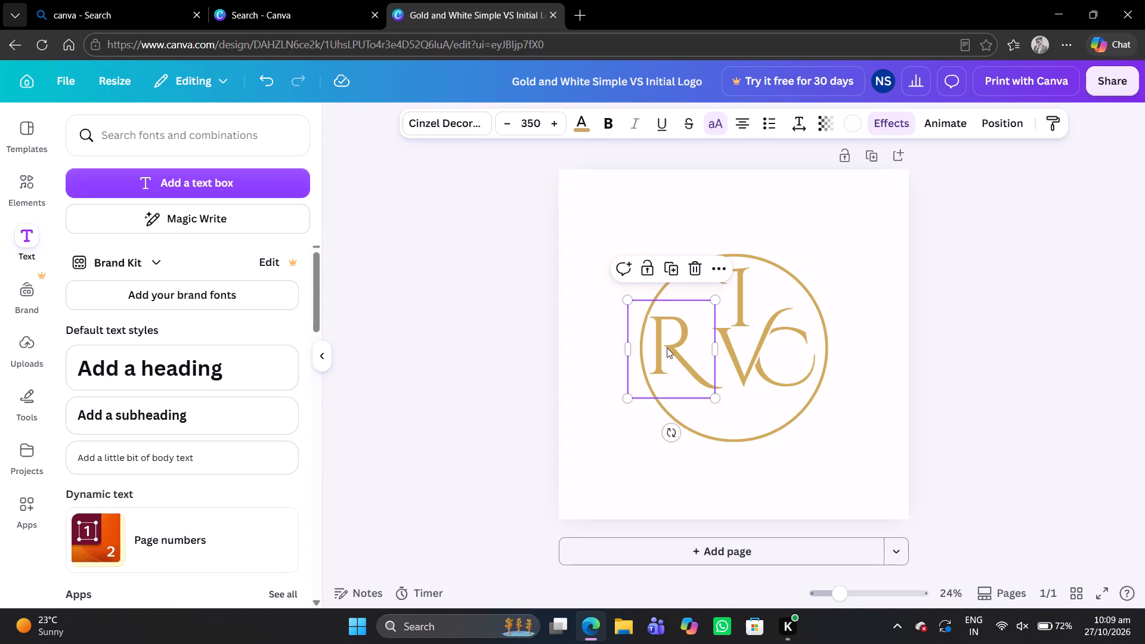
{"action": "left_click", "coordinate": [667, 348]}
{"action": "left_click_drag", "start_coordinate": [667, 348], "coordinate": [670, 361]}
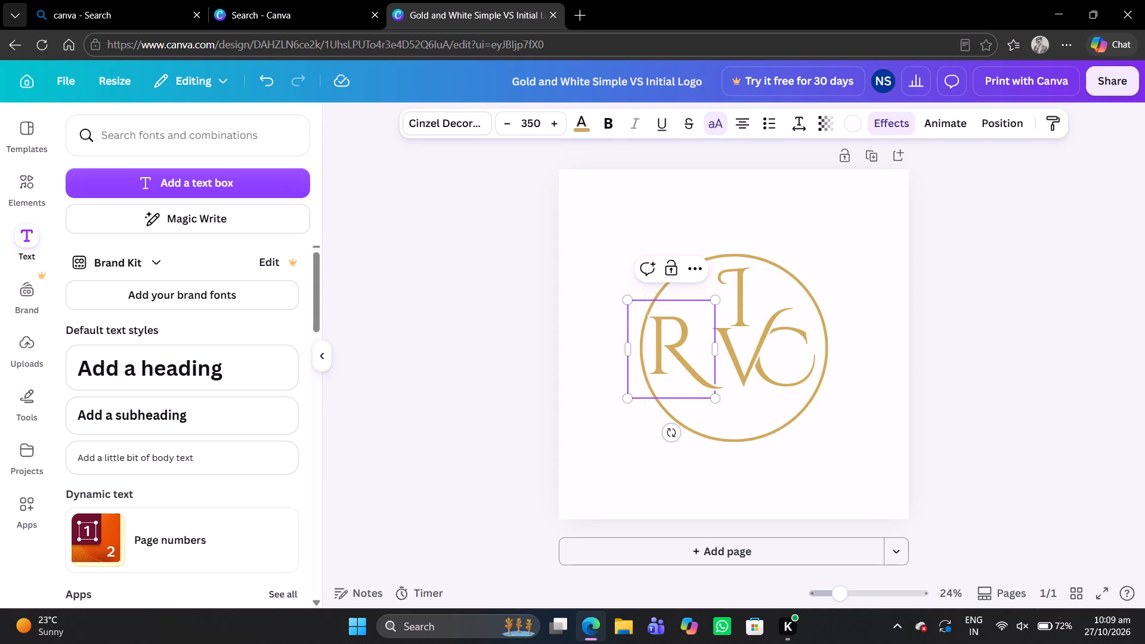
{"action": "left_click_drag", "start_coordinate": [668, 328], "coordinate": [669, 341]}
{"action": "left_click", "coordinate": [844, 213]}
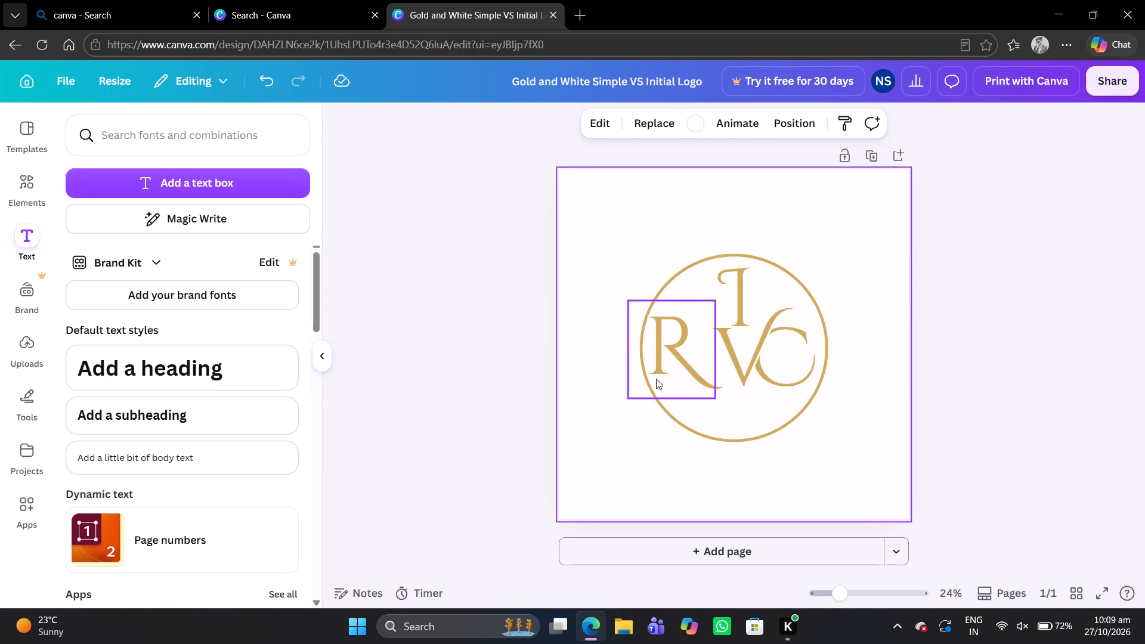
{"action": "left_click", "coordinate": [674, 351]}
{"action": "left_click", "coordinate": [674, 351]}
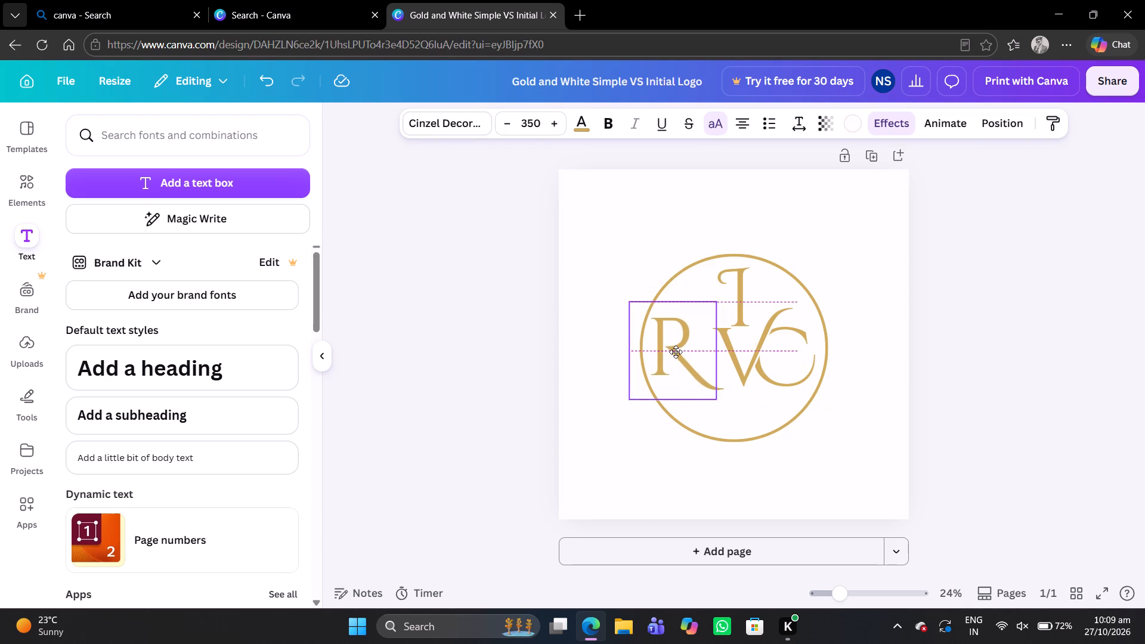
{"action": "left_click", "coordinate": [673, 350]}
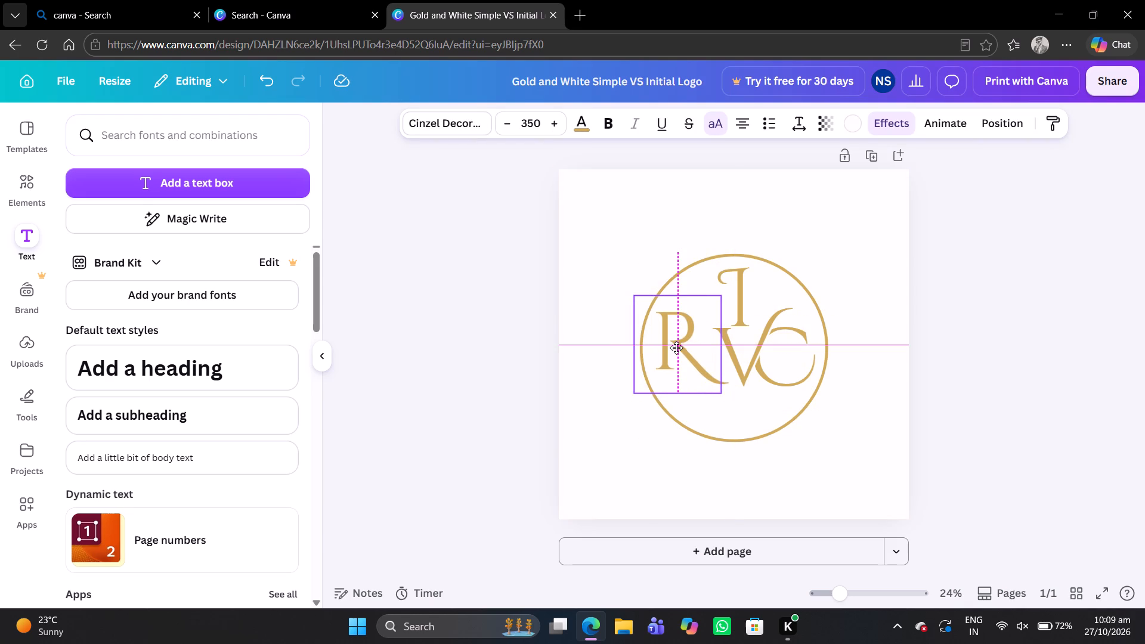
{"action": "left_click_drag", "start_coordinate": [673, 352], "coordinate": [667, 355]}
Move the letter I down from above the V into the gap between R and V, slightly raised.
{"action": "left_click", "coordinate": [737, 289]}
{"action": "left_click_drag", "start_coordinate": [737, 289], "coordinate": [701, 320]}
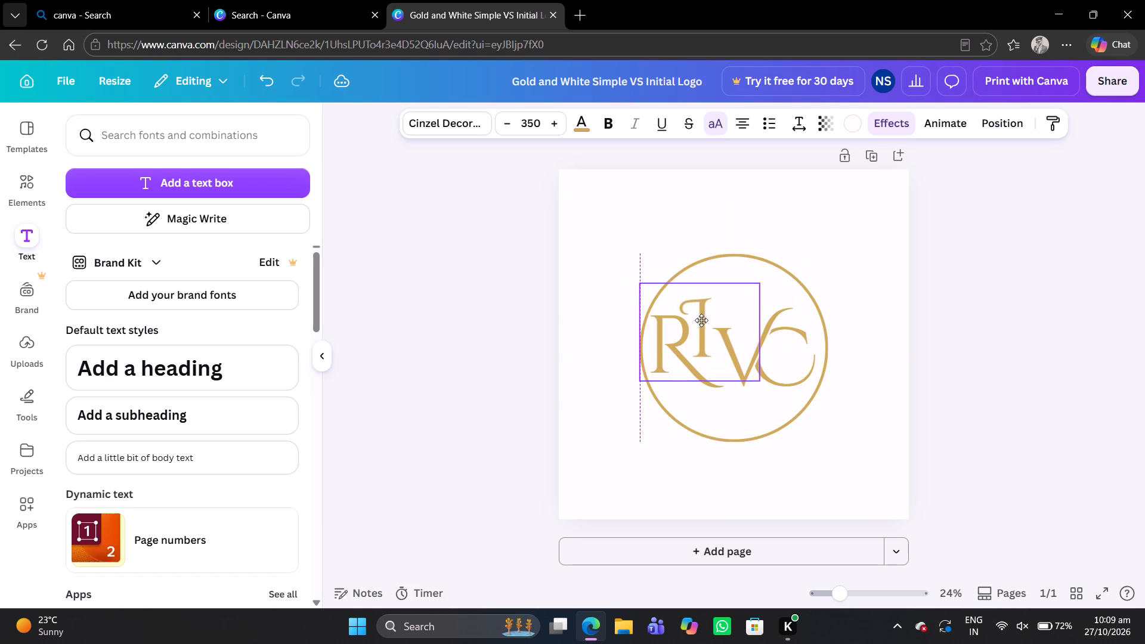
{"action": "left_click_drag", "start_coordinate": [701, 320], "coordinate": [704, 323]}
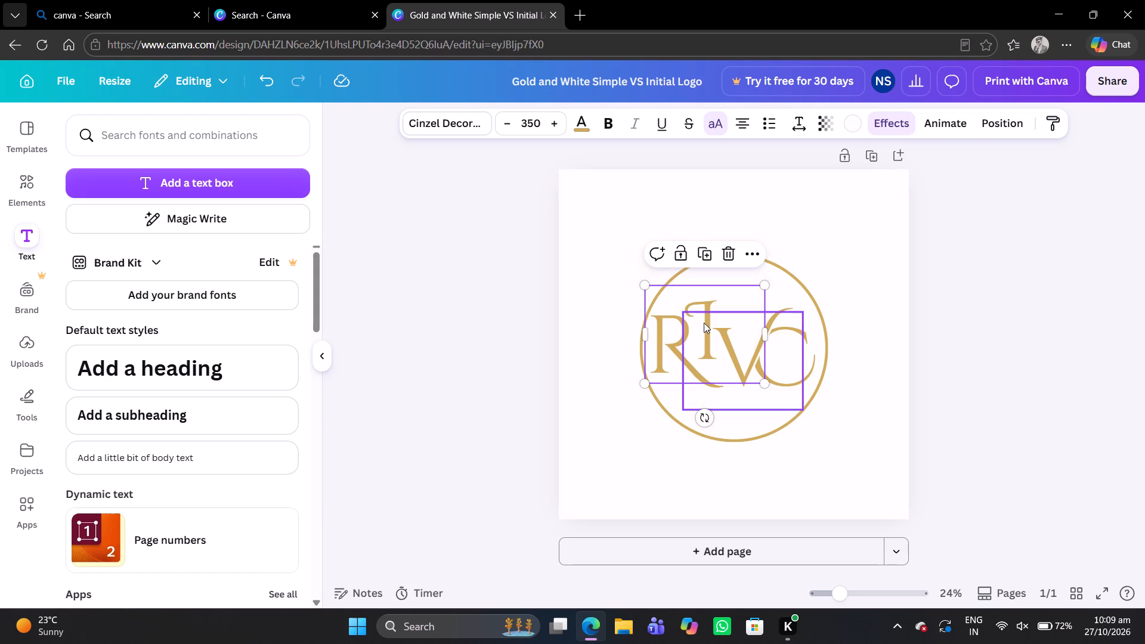
Move the letter C right, away from the V, up to the right edge of the circle.
{"action": "left_click", "coordinate": [756, 424]}
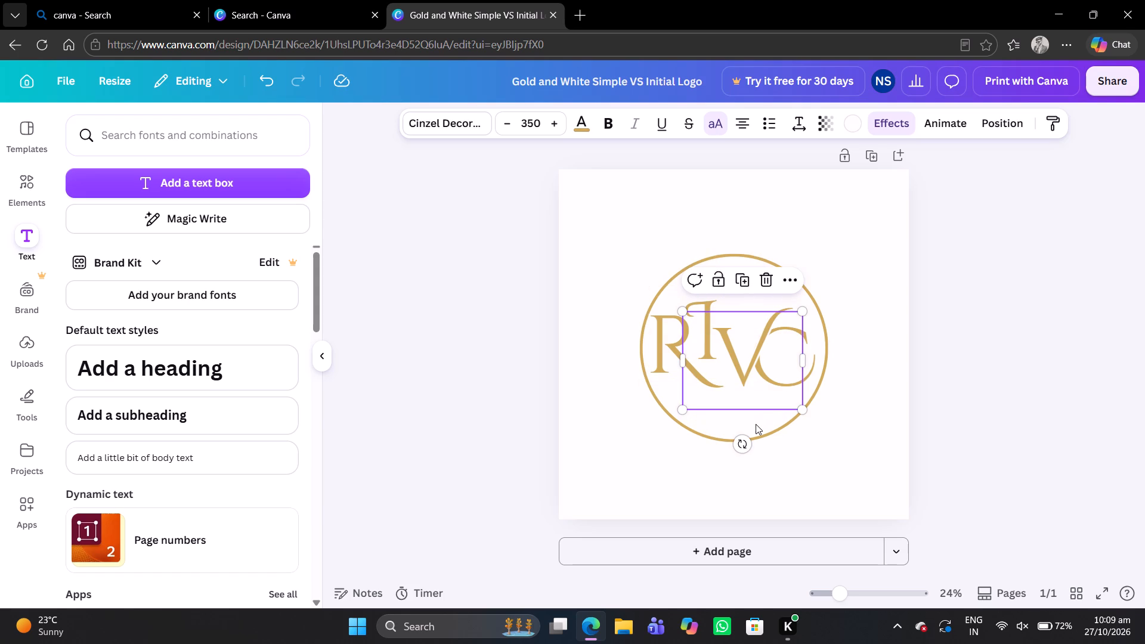
{"action": "left_click", "coordinate": [747, 366]}
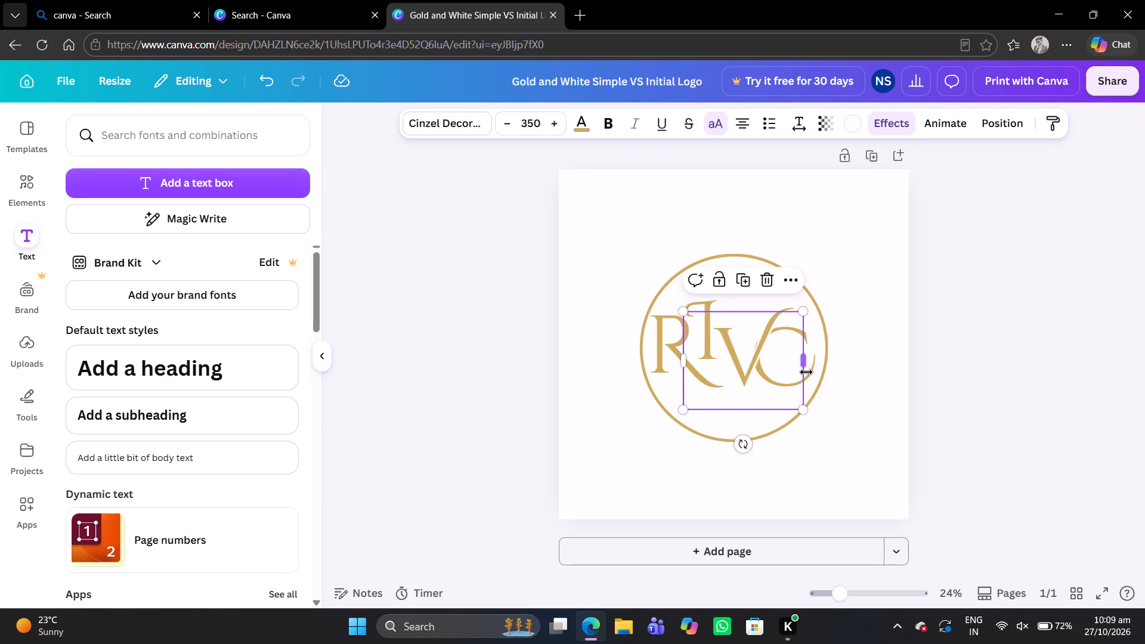
{"action": "left_click", "coordinate": [812, 372]}
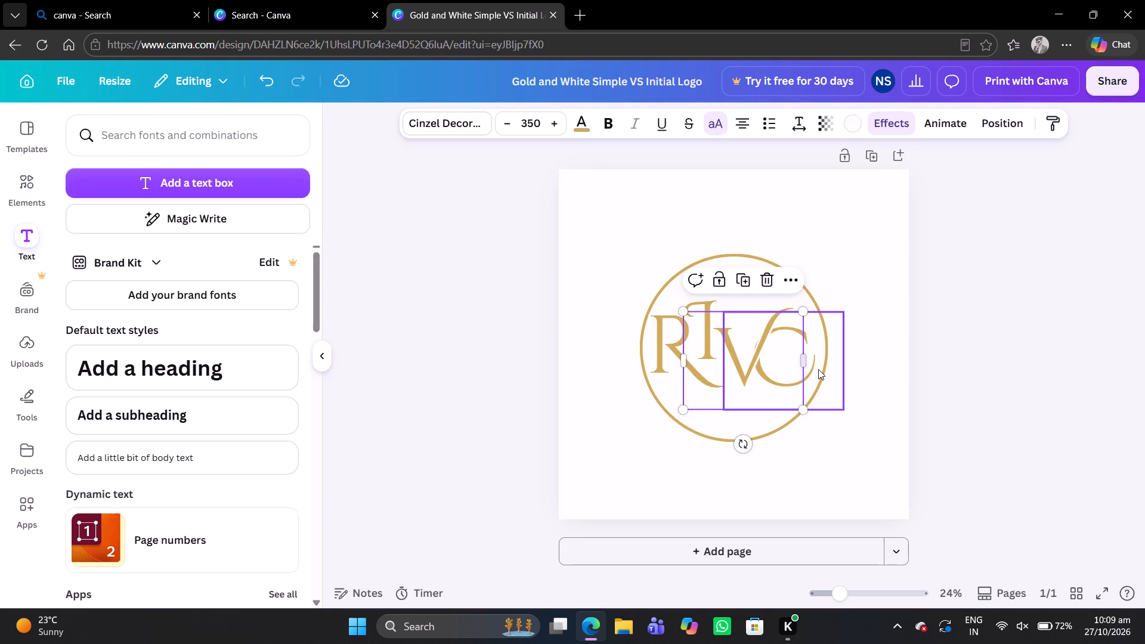
{"action": "left_click", "coordinate": [818, 369]}
{"action": "left_click_drag", "start_coordinate": [797, 366], "coordinate": [812, 366]}
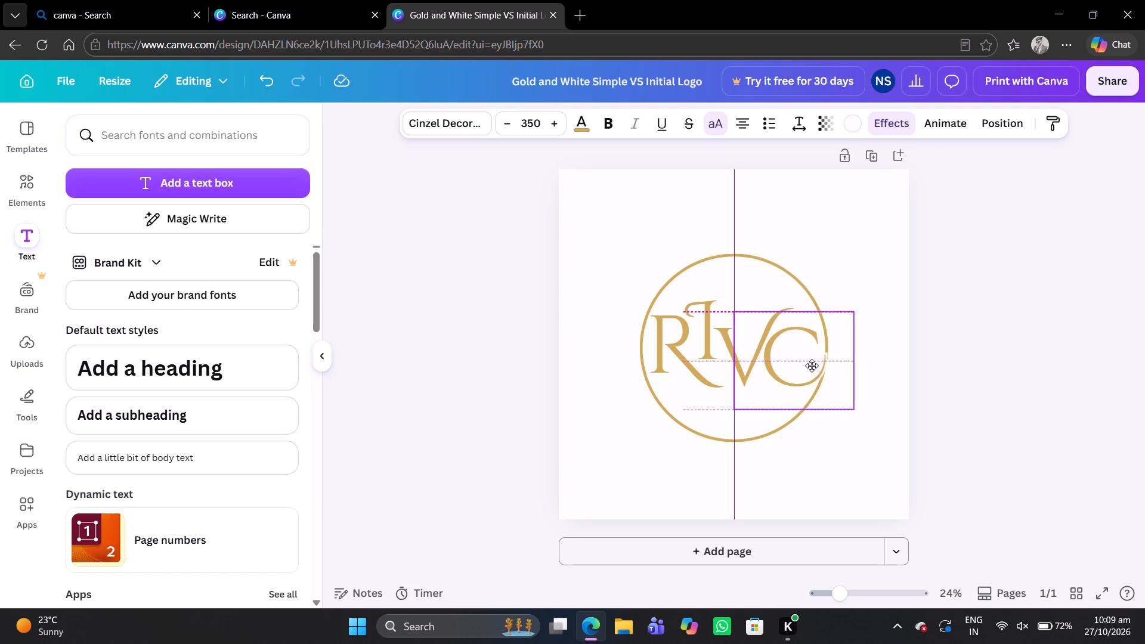
{"action": "left_click_drag", "start_coordinate": [812, 366], "coordinate": [804, 367]}
{"action": "left_click", "coordinate": [666, 453]}
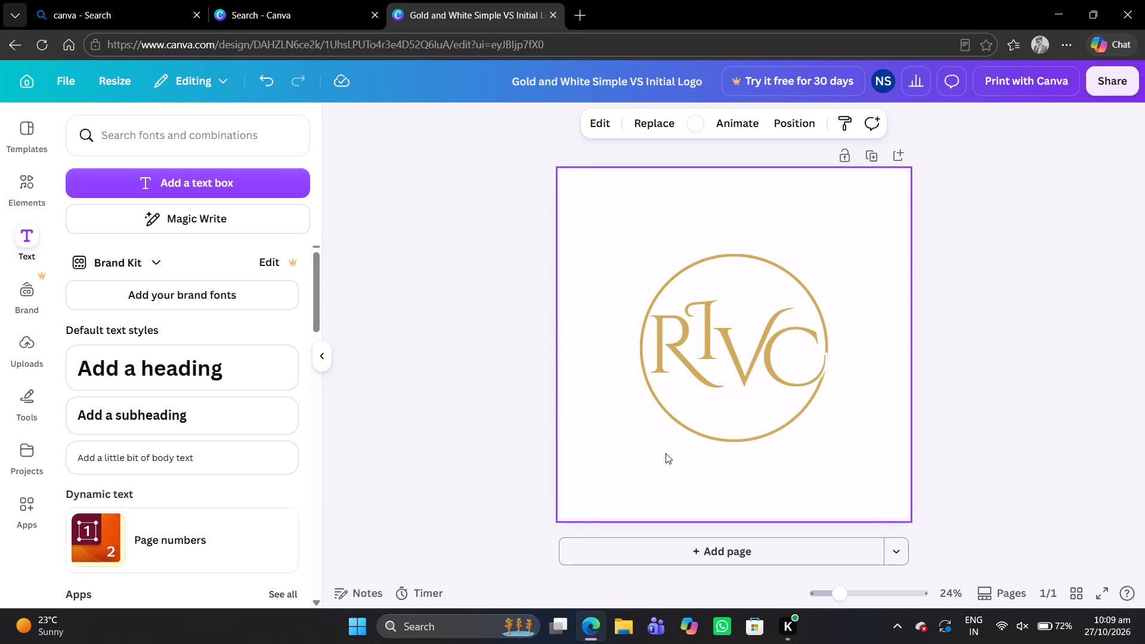
Nudge the letter I slightly up and to the left, closer to the R.
{"action": "left_click_drag", "start_coordinate": [701, 295], "coordinate": [695, 292]}
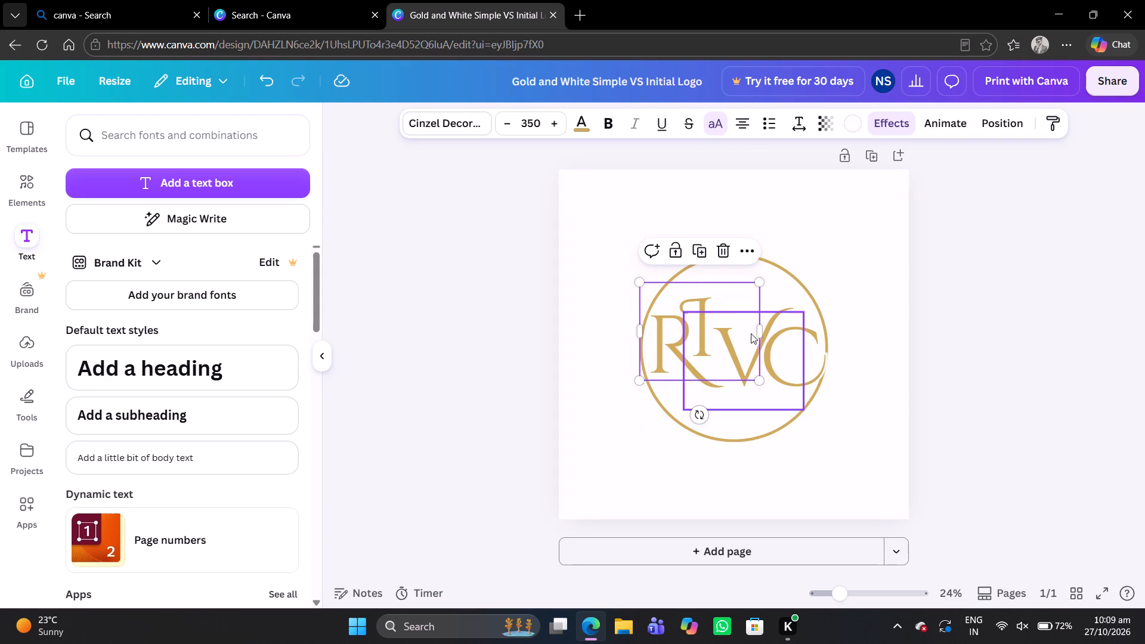
Shift the letter V slightly left and up so it sits between the I and the C.
{"action": "left_click", "coordinate": [775, 317]}
{"action": "left_click_drag", "start_coordinate": [762, 320], "coordinate": [756, 322]}
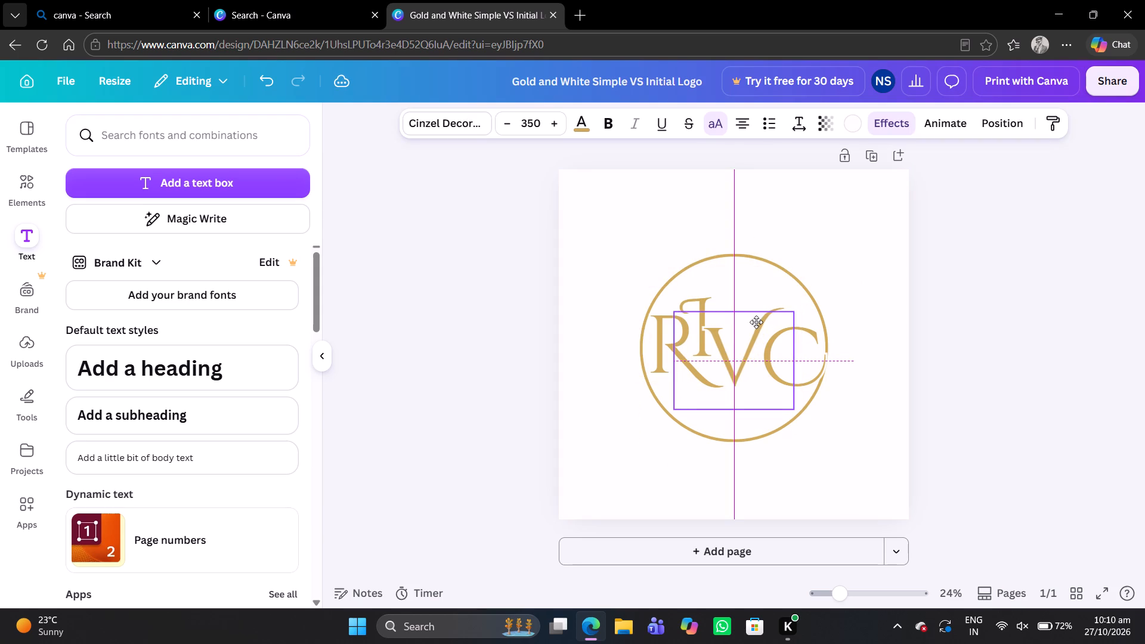
{"action": "left_click_drag", "start_coordinate": [756, 322], "coordinate": [757, 323]}
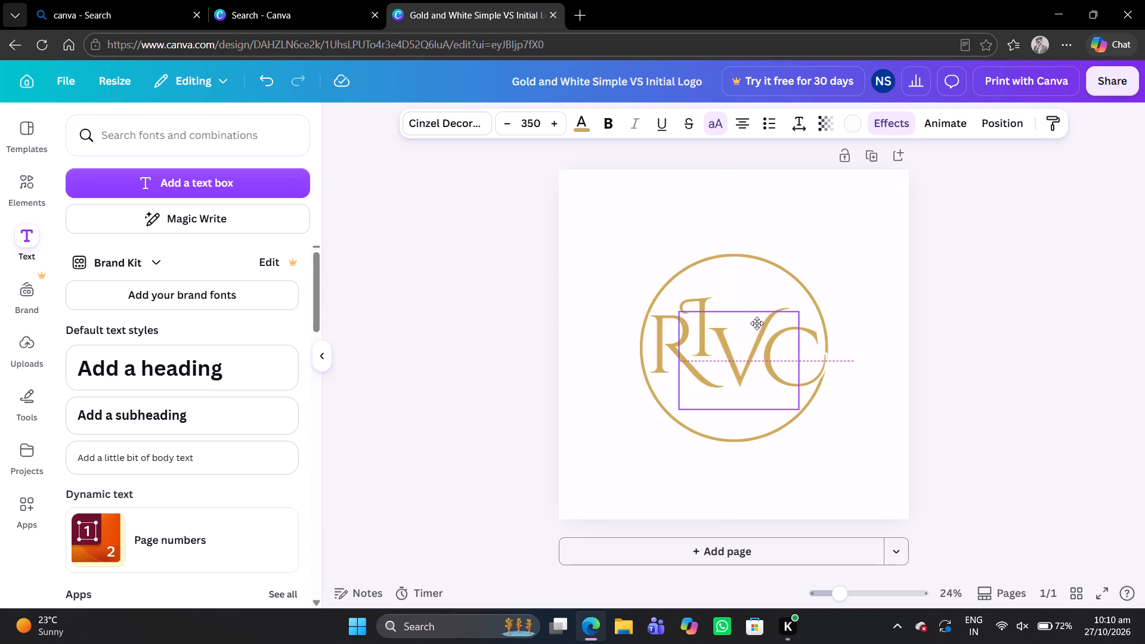
{"action": "left_click_drag", "start_coordinate": [757, 323], "coordinate": [757, 324]}
{"action": "left_click_drag", "start_coordinate": [757, 324], "coordinate": [757, 327]}
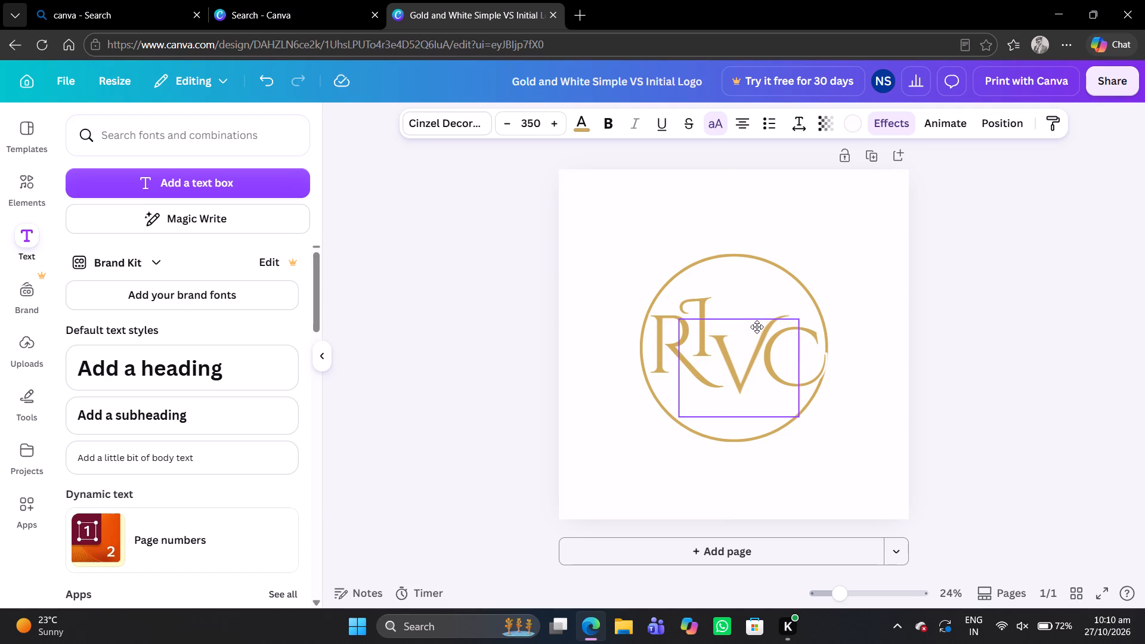
{"action": "left_click_drag", "start_coordinate": [757, 327], "coordinate": [757, 320]}
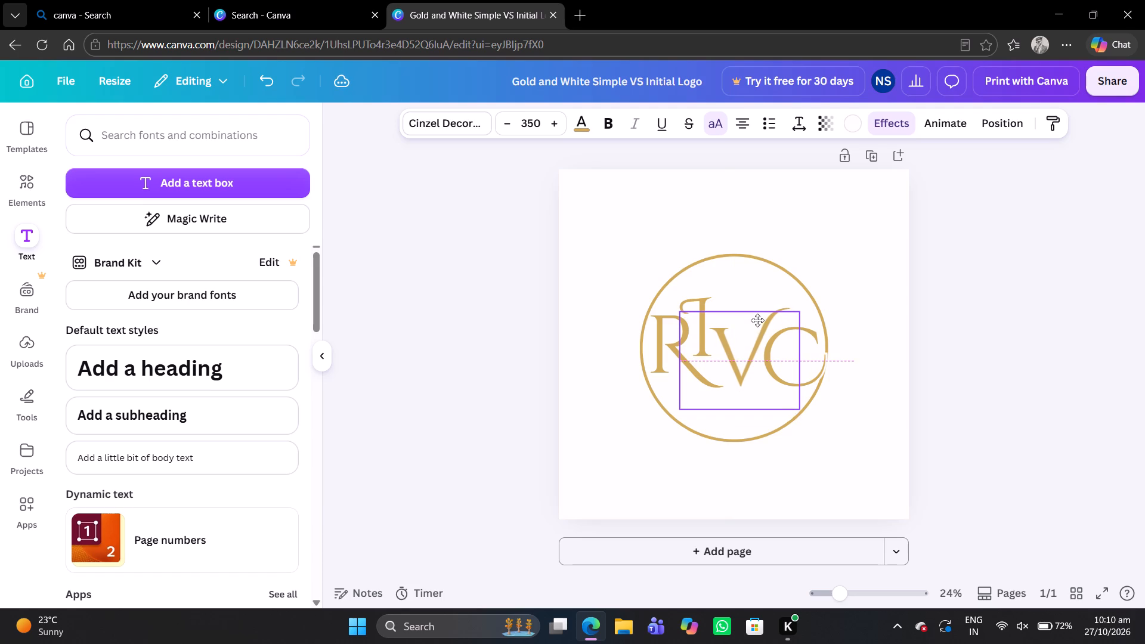
{"action": "left_click_drag", "start_coordinate": [757, 320], "coordinate": [757, 314]}
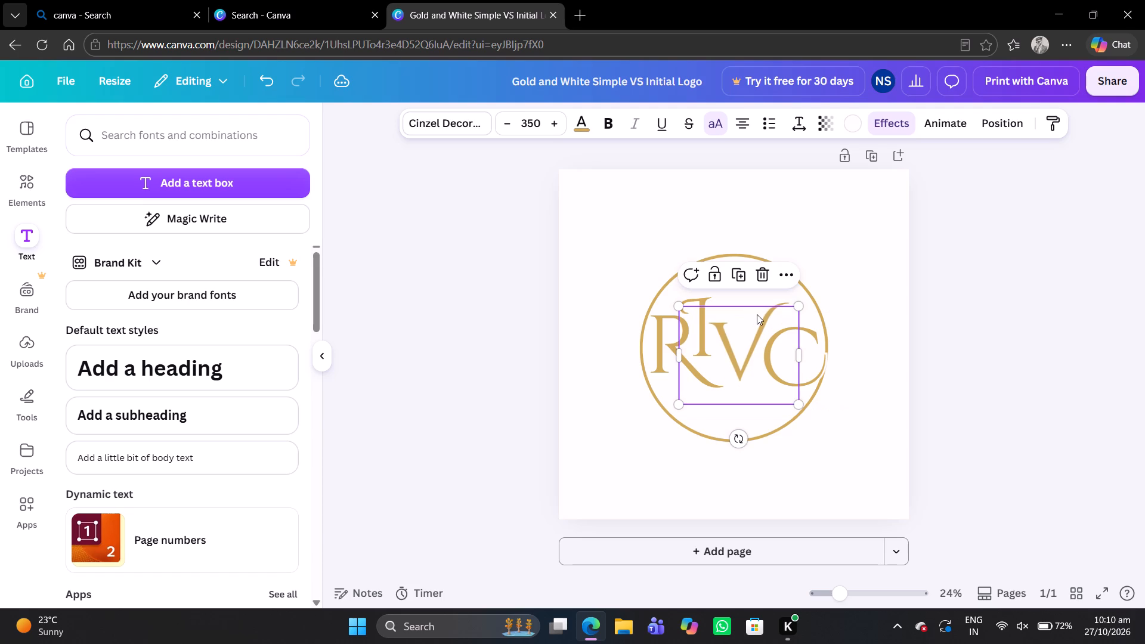
Move the letter C slightly left, close to the V and inside the circle's right edge.
{"action": "left_click", "coordinate": [812, 357]}
{"action": "left_click_drag", "start_coordinate": [812, 357], "coordinate": [808, 359]}
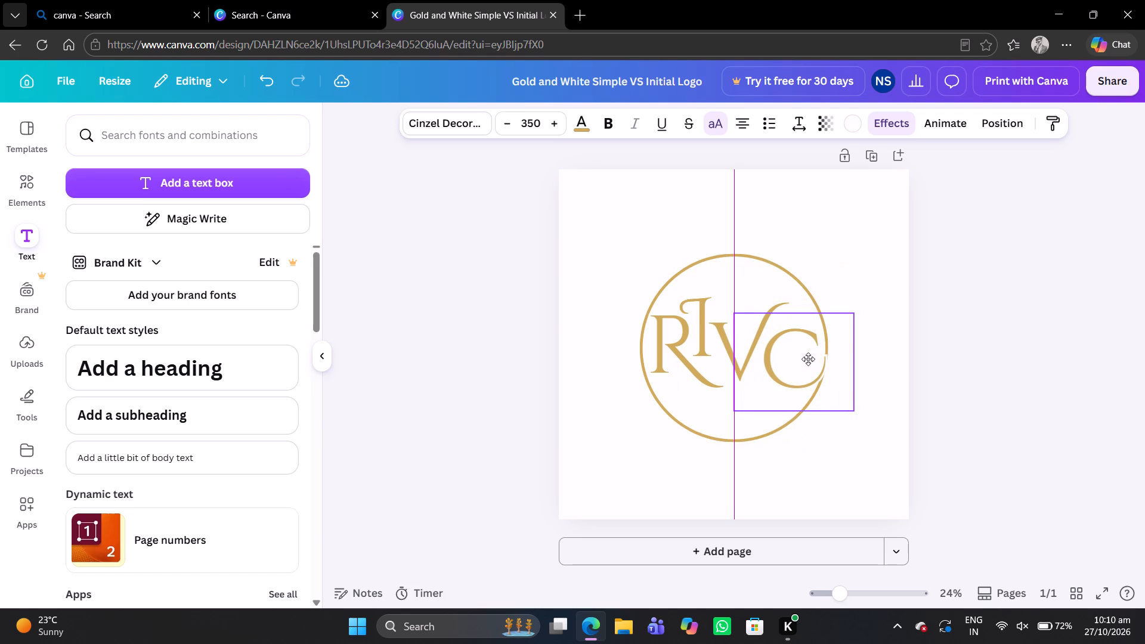
{"action": "left_click_drag", "start_coordinate": [808, 359], "coordinate": [806, 358]}
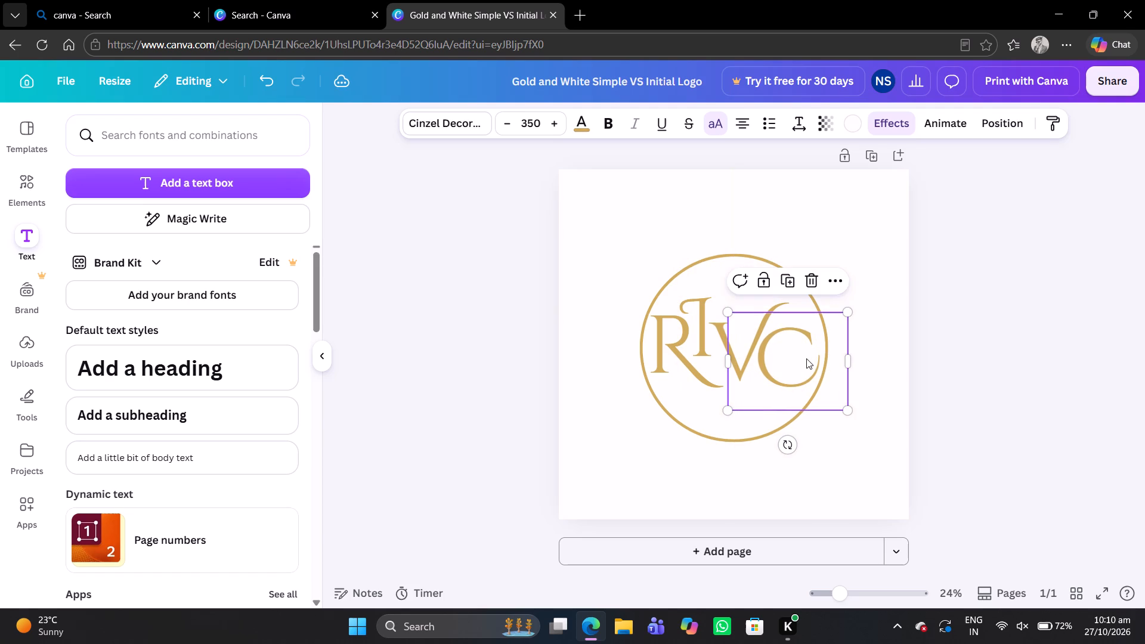
{"action": "left_click", "coordinate": [1033, 345]}
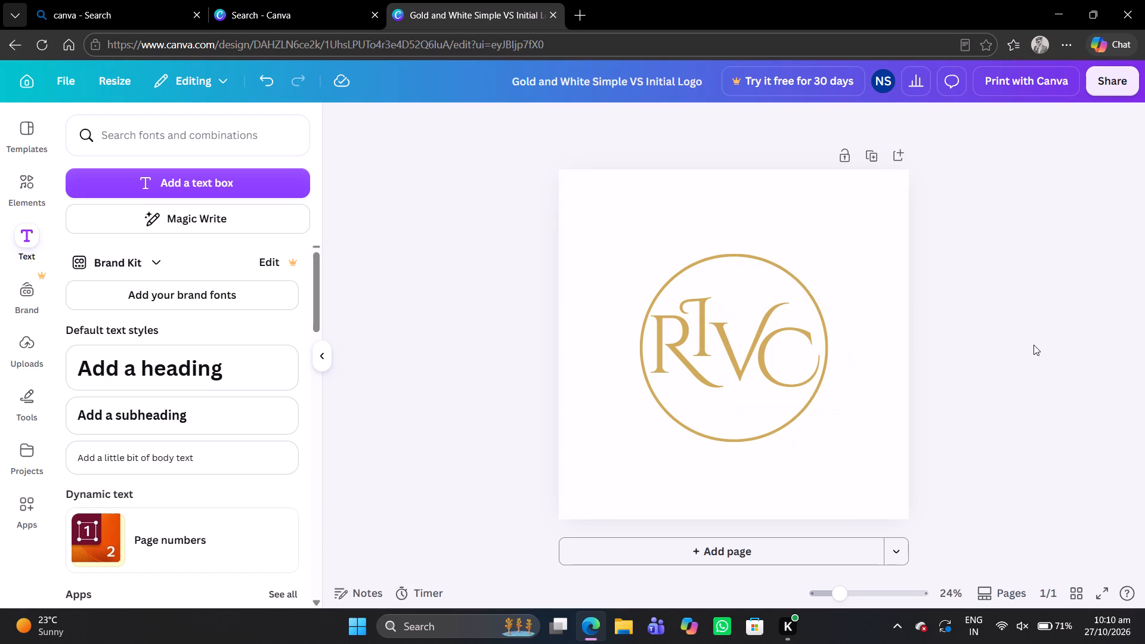
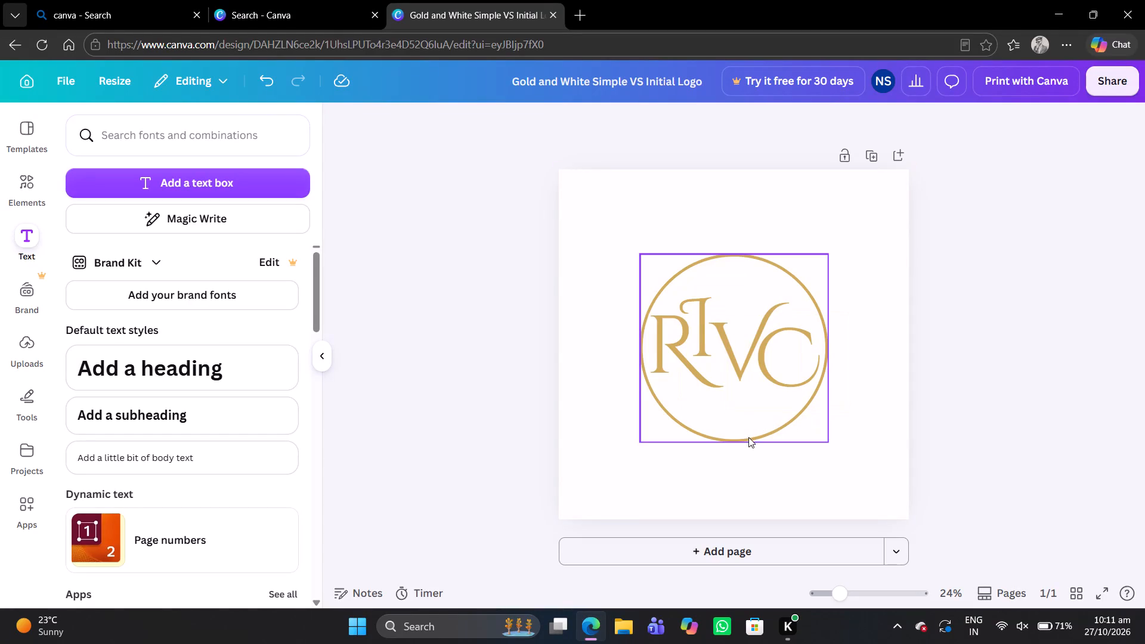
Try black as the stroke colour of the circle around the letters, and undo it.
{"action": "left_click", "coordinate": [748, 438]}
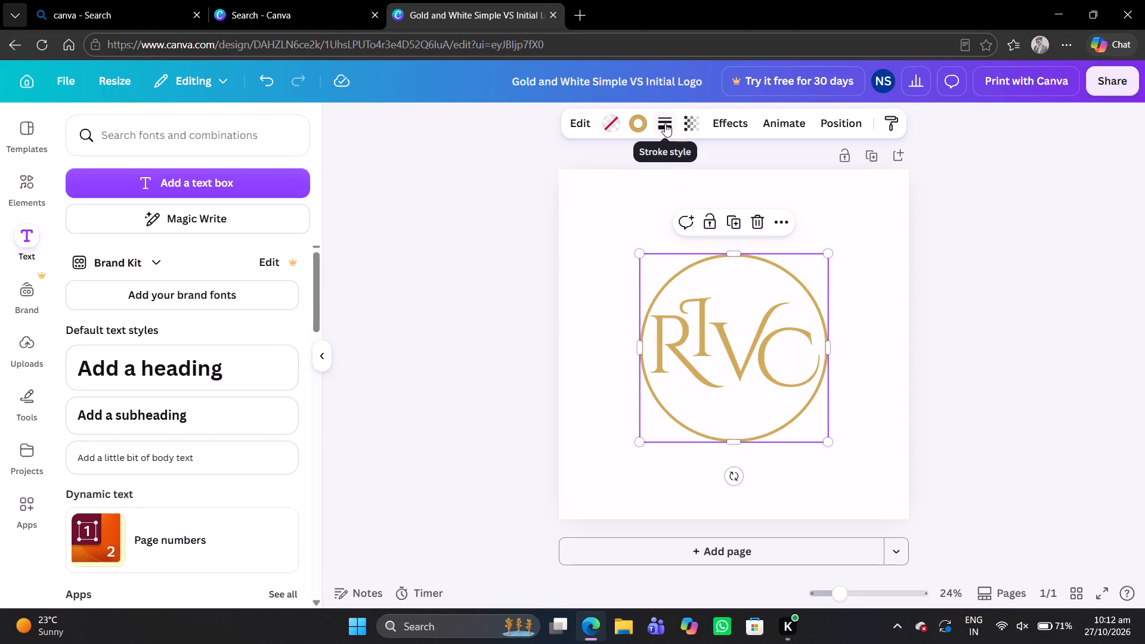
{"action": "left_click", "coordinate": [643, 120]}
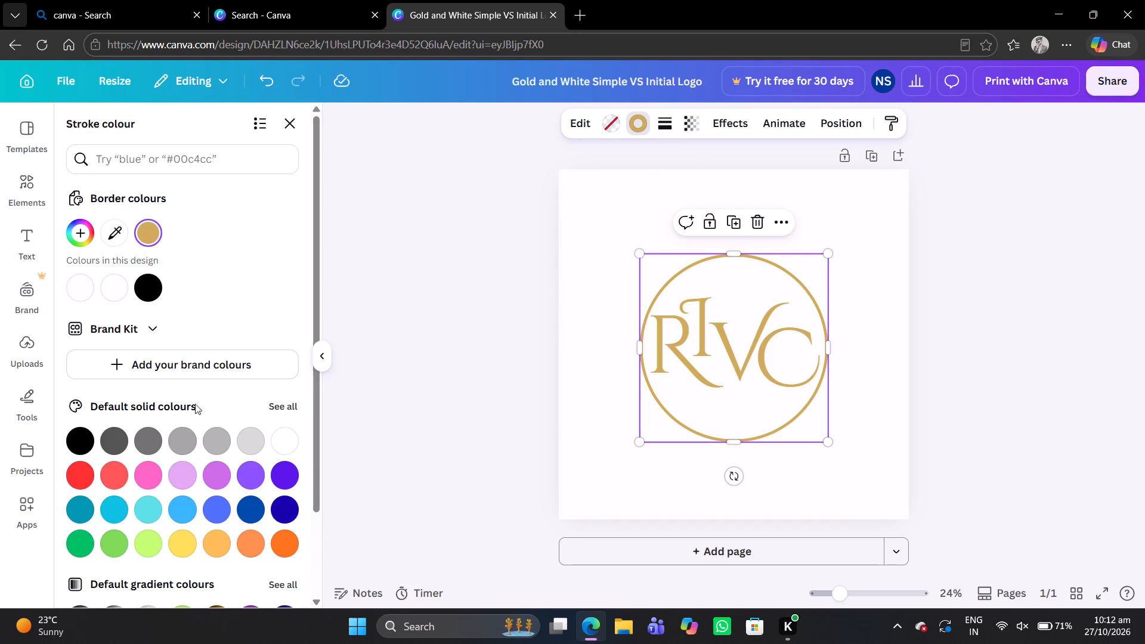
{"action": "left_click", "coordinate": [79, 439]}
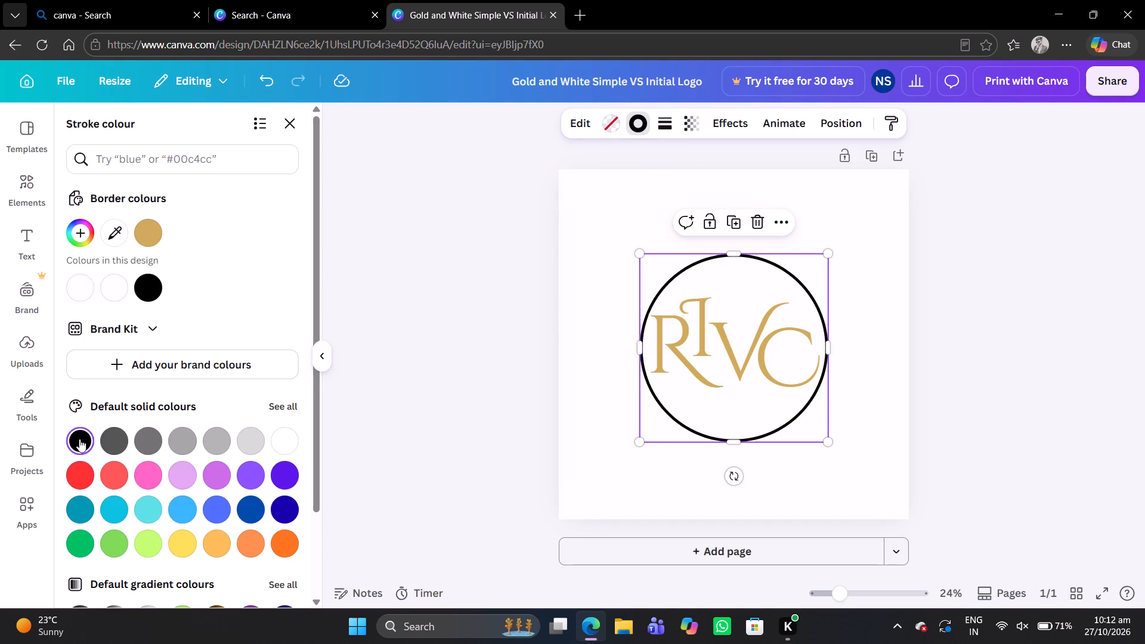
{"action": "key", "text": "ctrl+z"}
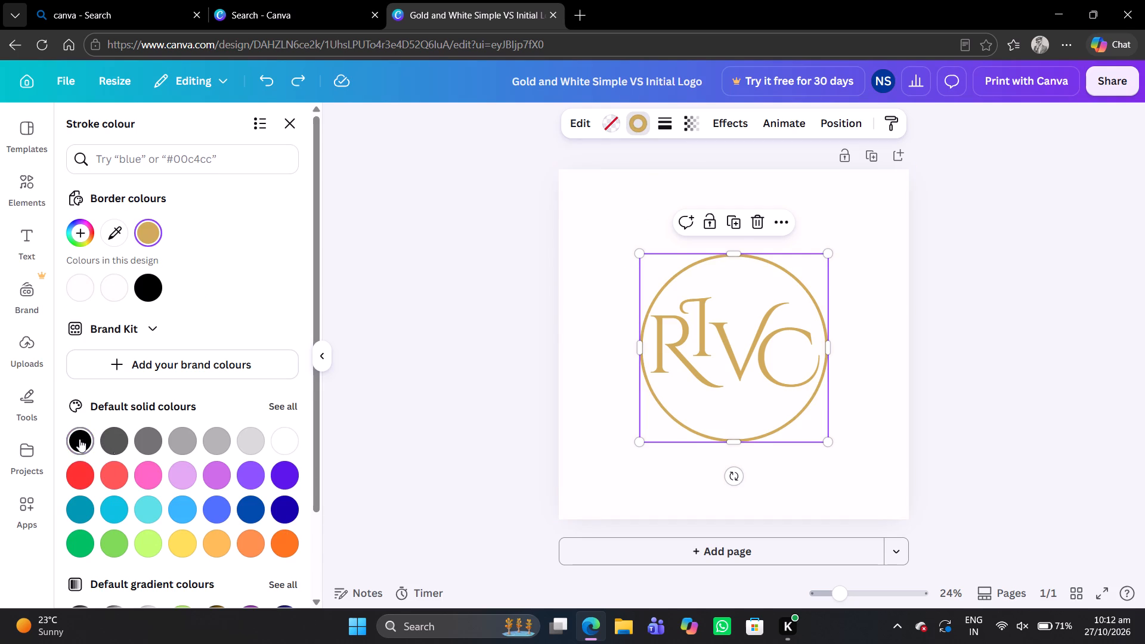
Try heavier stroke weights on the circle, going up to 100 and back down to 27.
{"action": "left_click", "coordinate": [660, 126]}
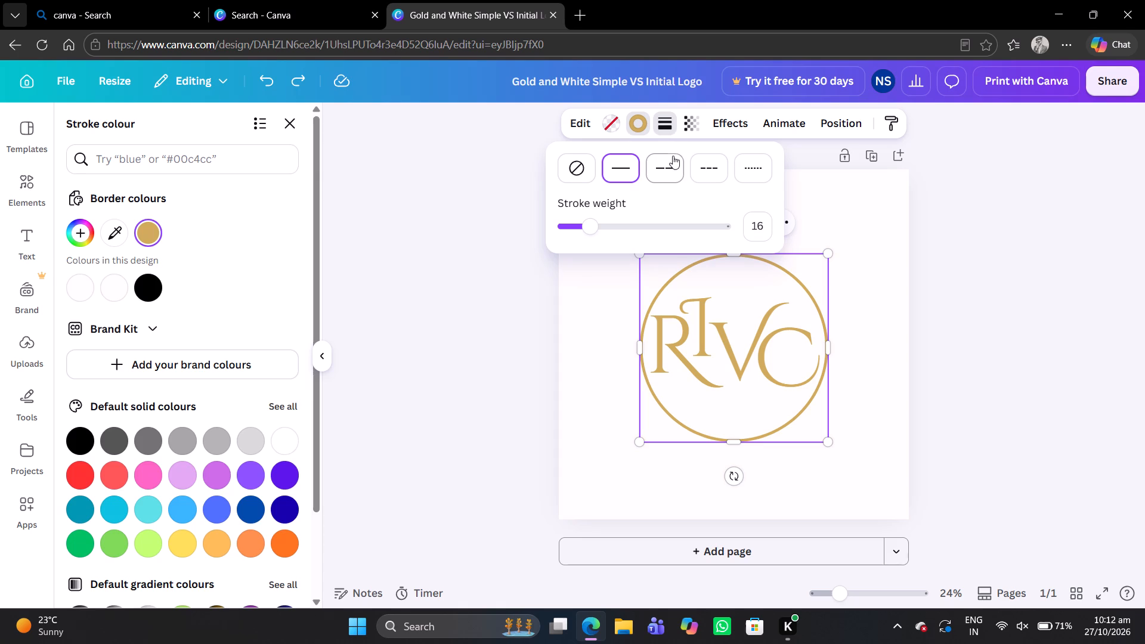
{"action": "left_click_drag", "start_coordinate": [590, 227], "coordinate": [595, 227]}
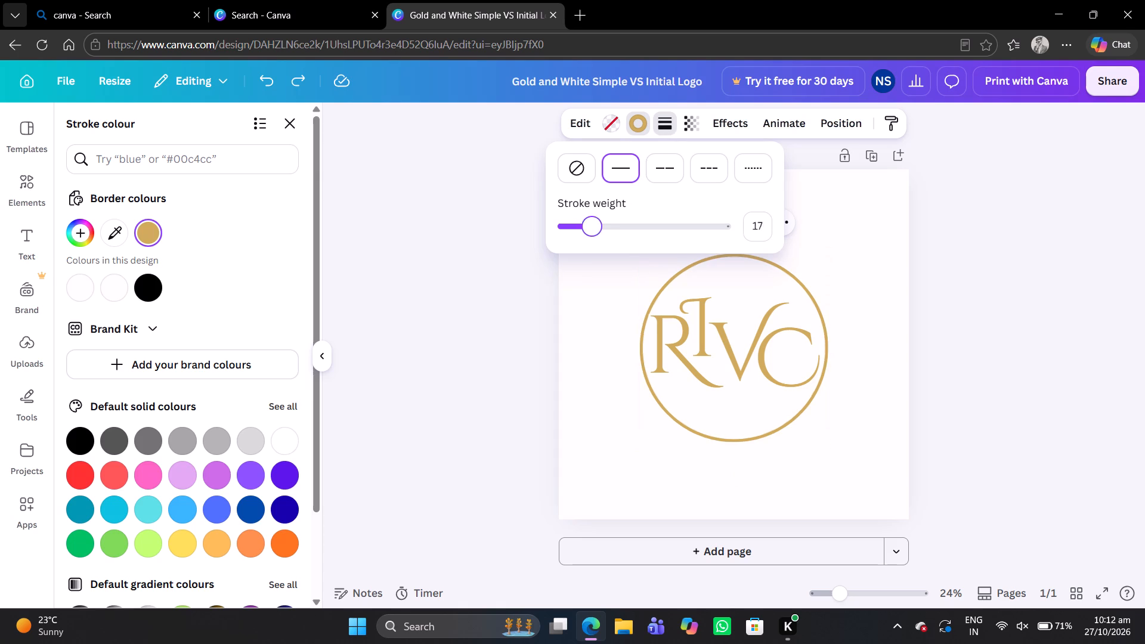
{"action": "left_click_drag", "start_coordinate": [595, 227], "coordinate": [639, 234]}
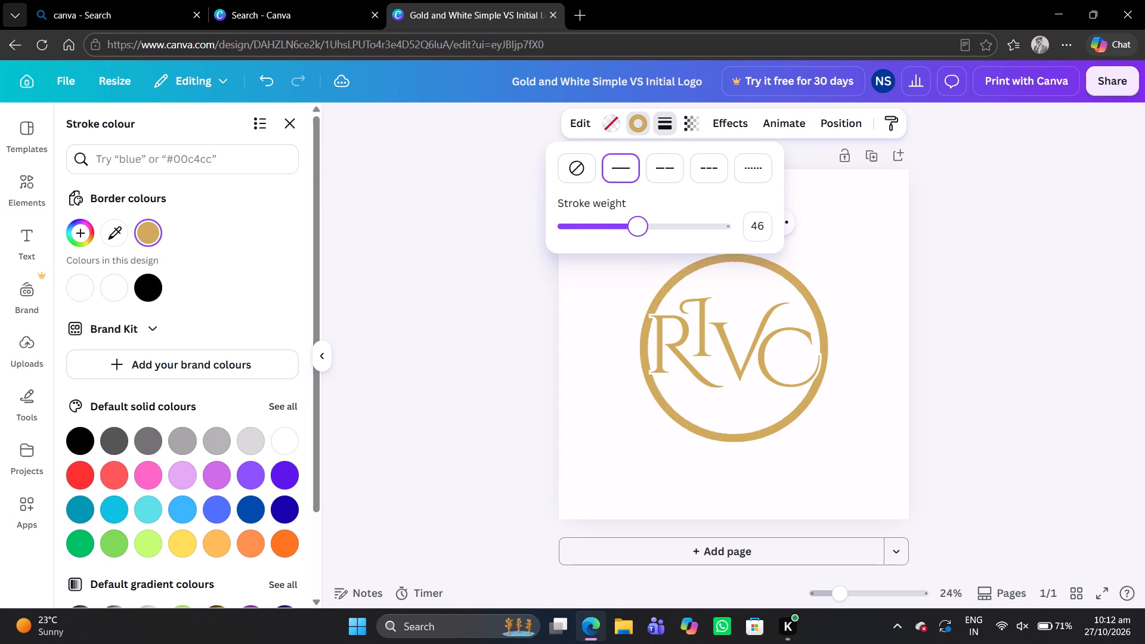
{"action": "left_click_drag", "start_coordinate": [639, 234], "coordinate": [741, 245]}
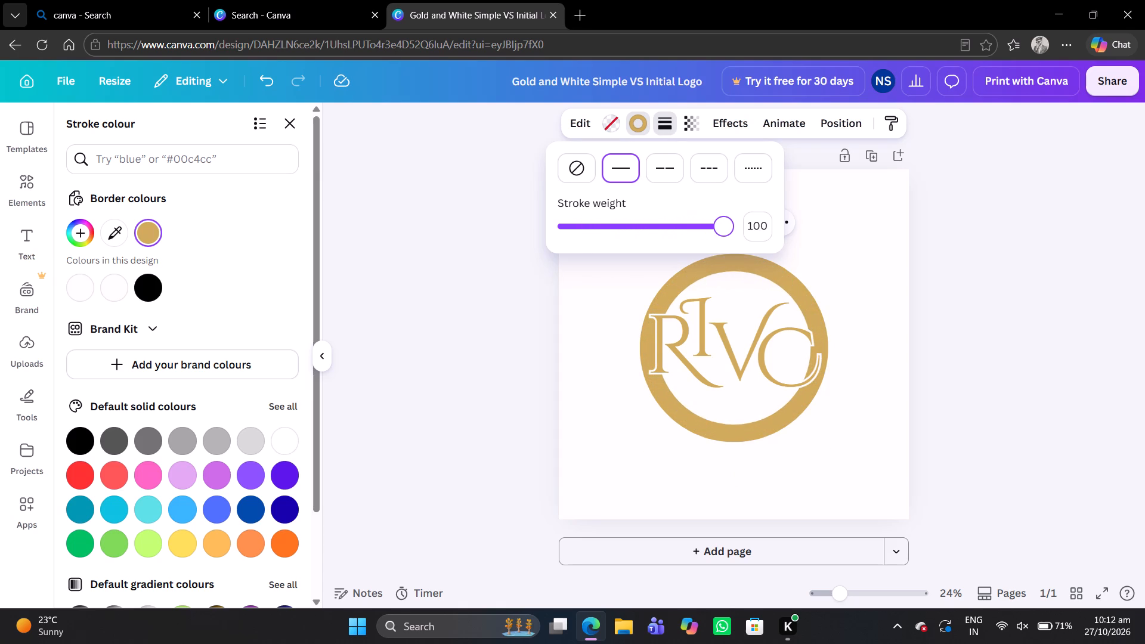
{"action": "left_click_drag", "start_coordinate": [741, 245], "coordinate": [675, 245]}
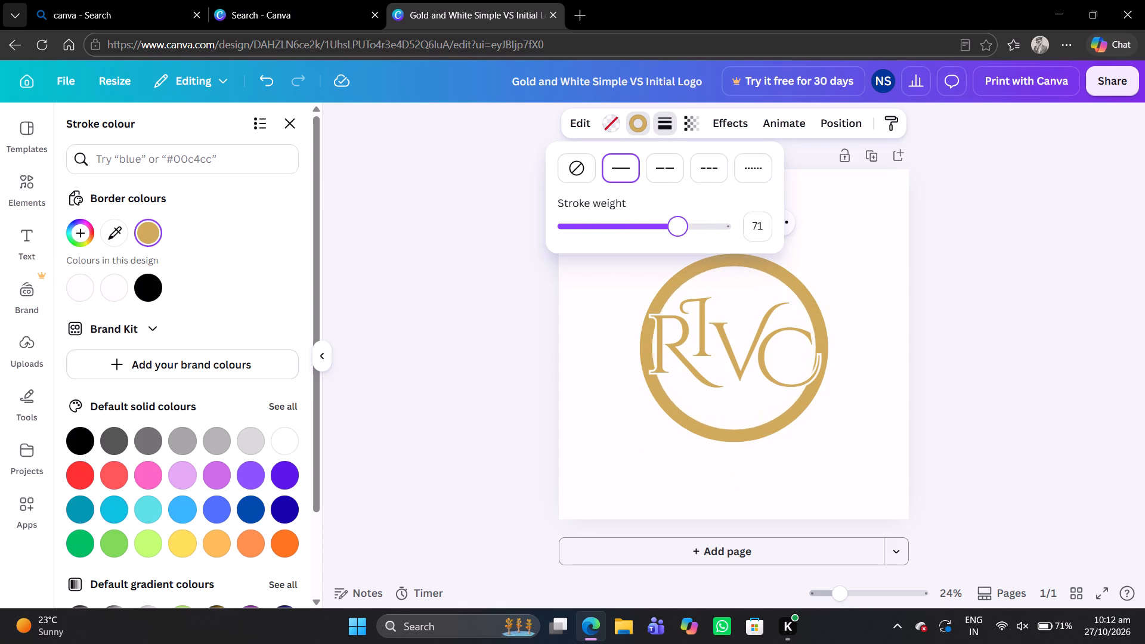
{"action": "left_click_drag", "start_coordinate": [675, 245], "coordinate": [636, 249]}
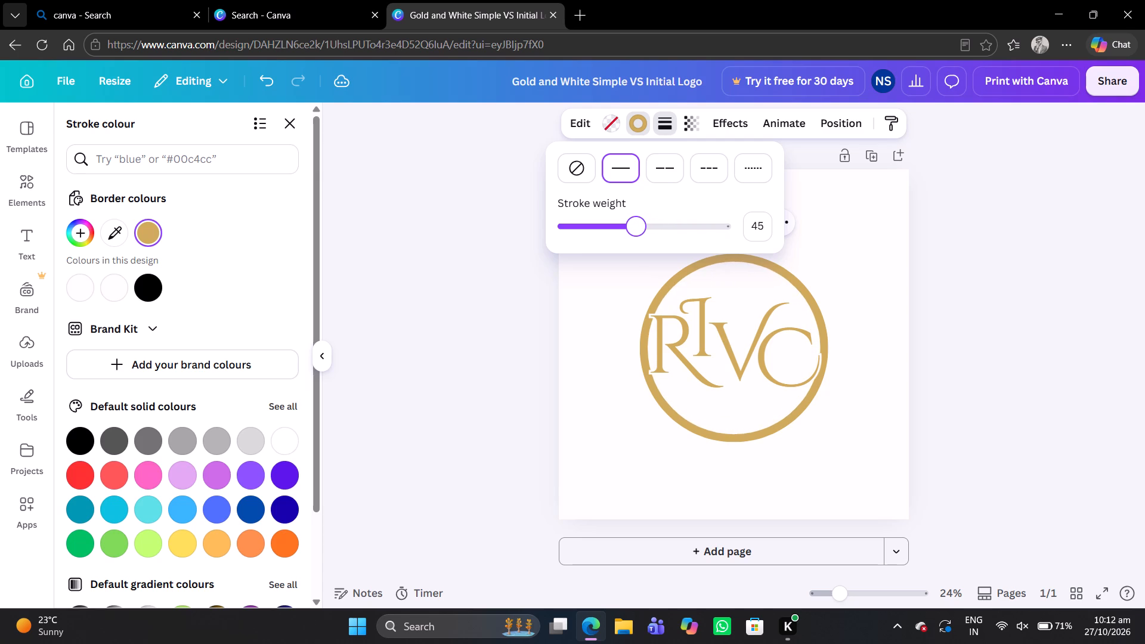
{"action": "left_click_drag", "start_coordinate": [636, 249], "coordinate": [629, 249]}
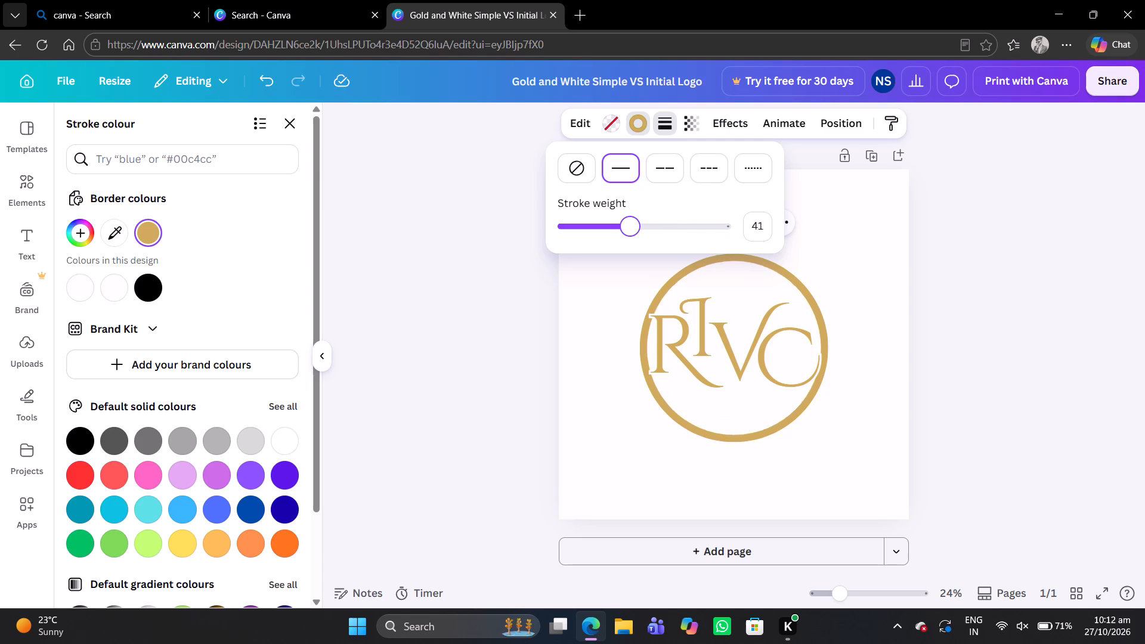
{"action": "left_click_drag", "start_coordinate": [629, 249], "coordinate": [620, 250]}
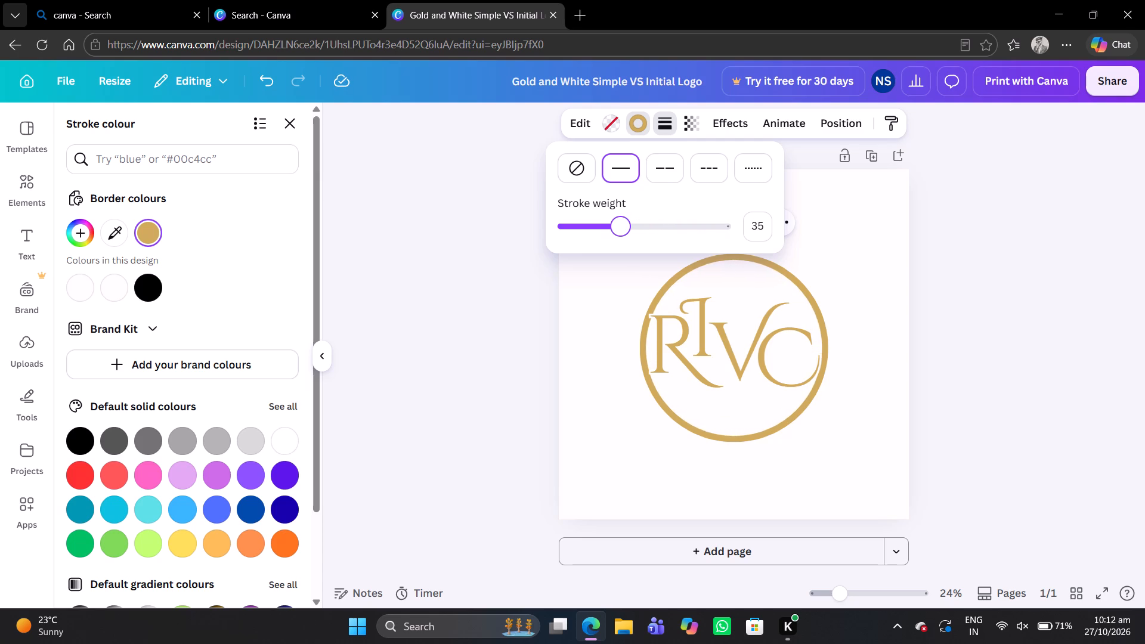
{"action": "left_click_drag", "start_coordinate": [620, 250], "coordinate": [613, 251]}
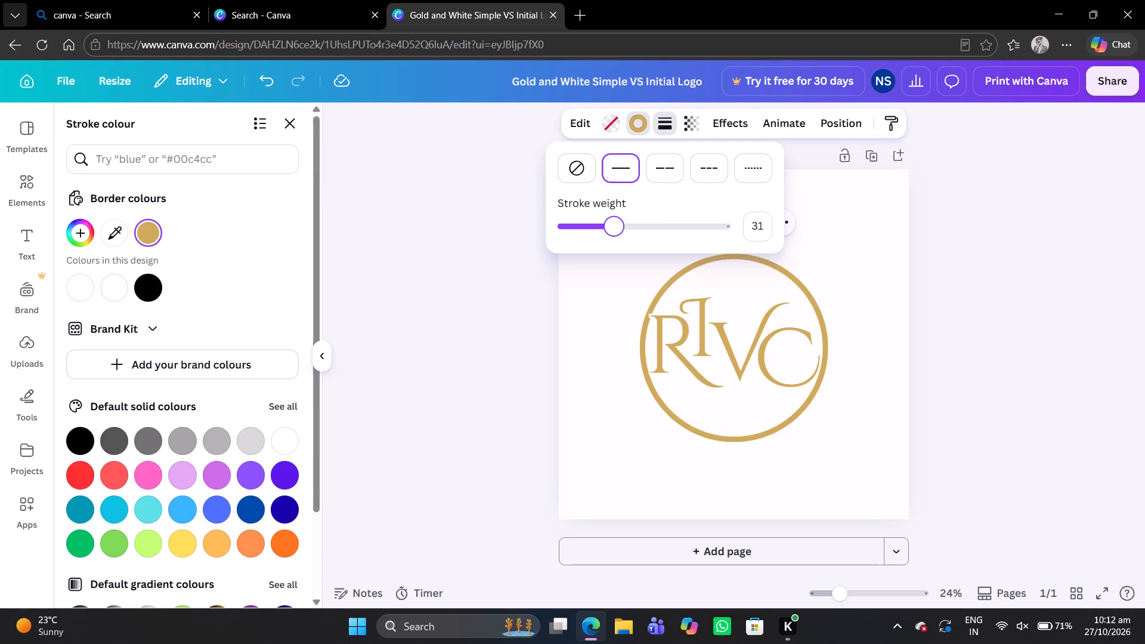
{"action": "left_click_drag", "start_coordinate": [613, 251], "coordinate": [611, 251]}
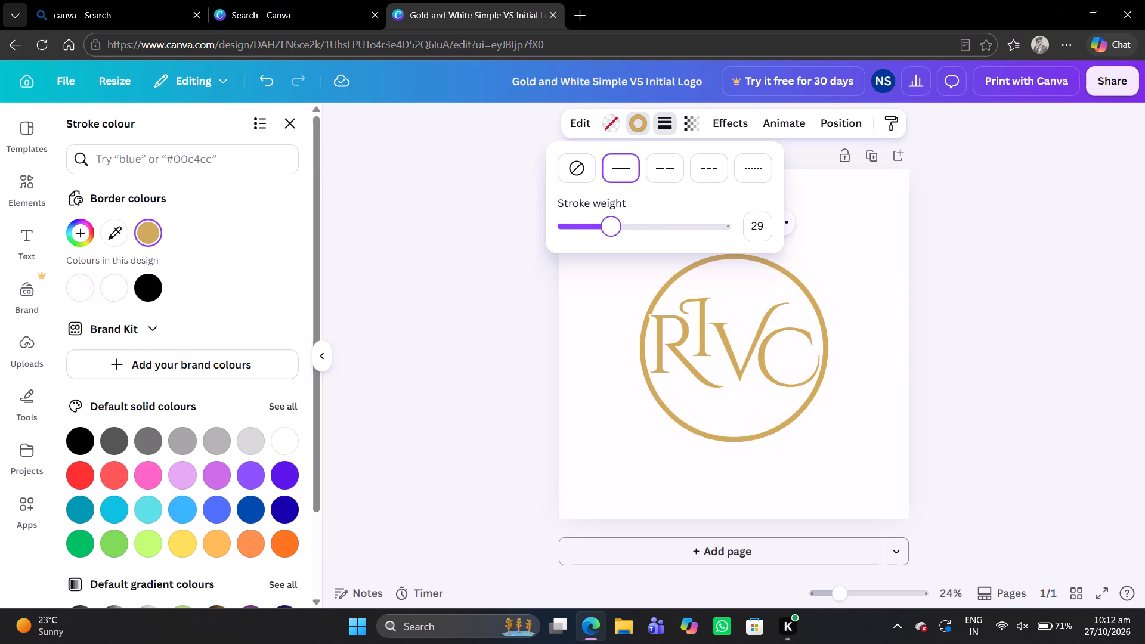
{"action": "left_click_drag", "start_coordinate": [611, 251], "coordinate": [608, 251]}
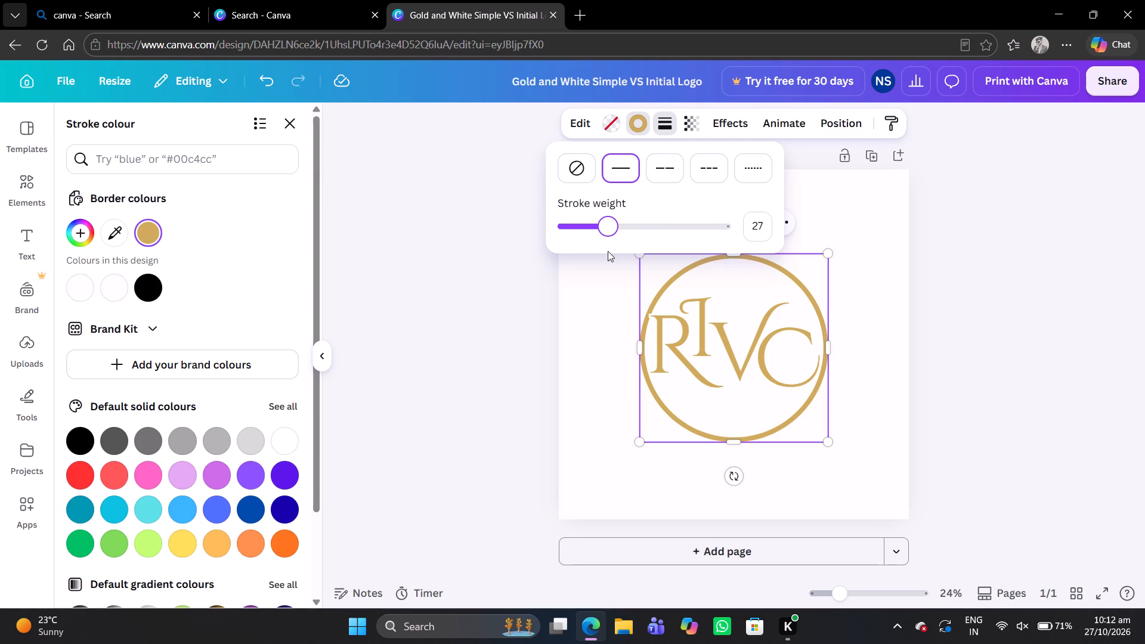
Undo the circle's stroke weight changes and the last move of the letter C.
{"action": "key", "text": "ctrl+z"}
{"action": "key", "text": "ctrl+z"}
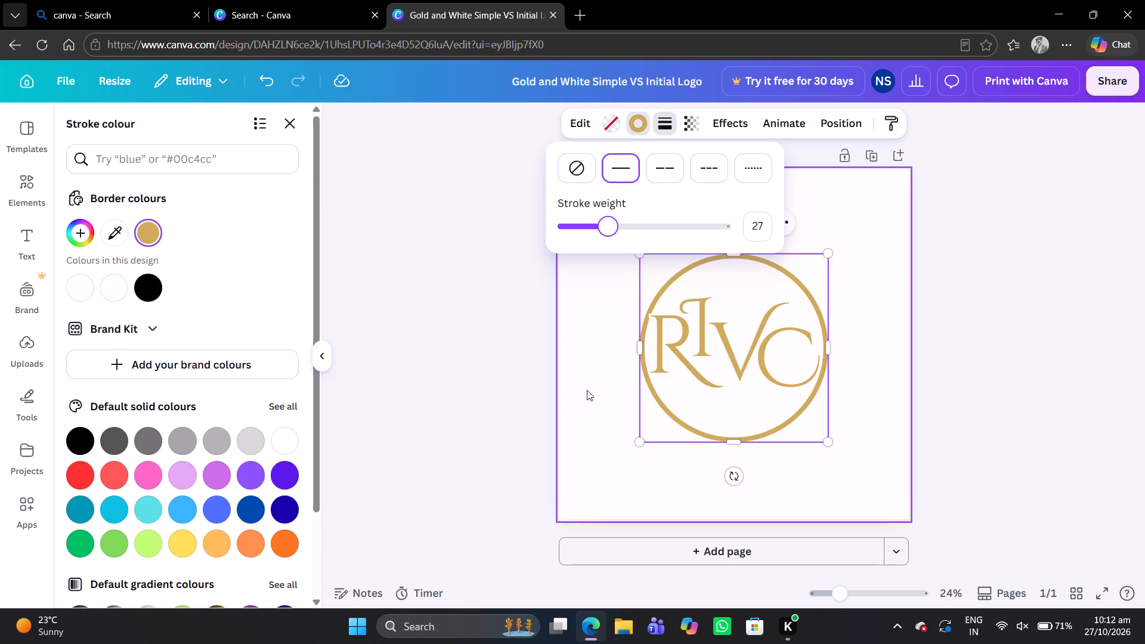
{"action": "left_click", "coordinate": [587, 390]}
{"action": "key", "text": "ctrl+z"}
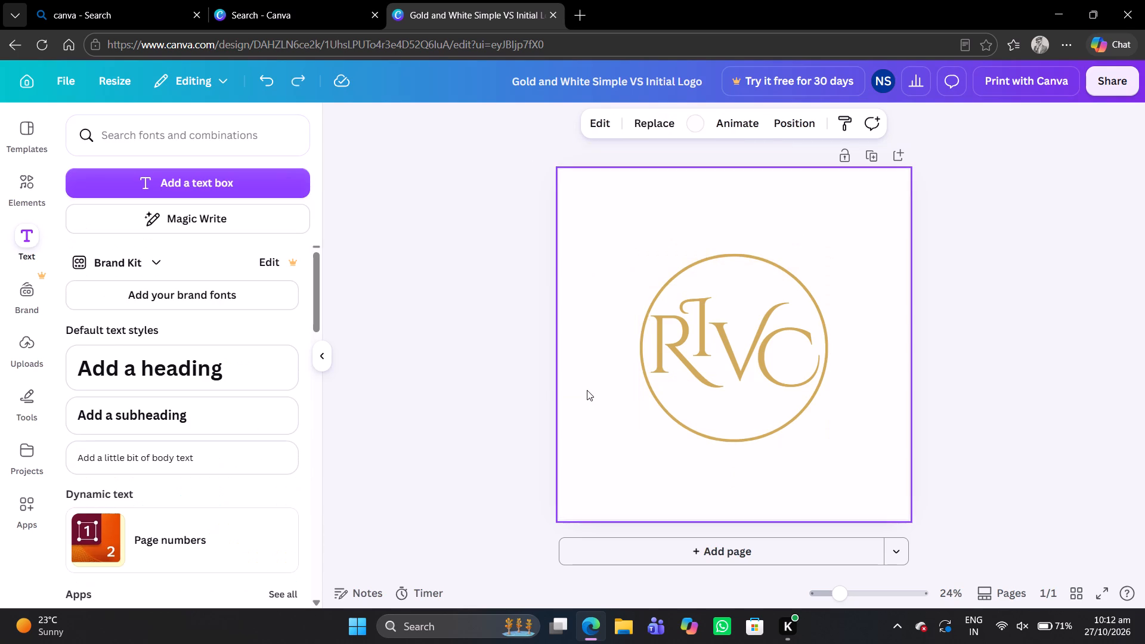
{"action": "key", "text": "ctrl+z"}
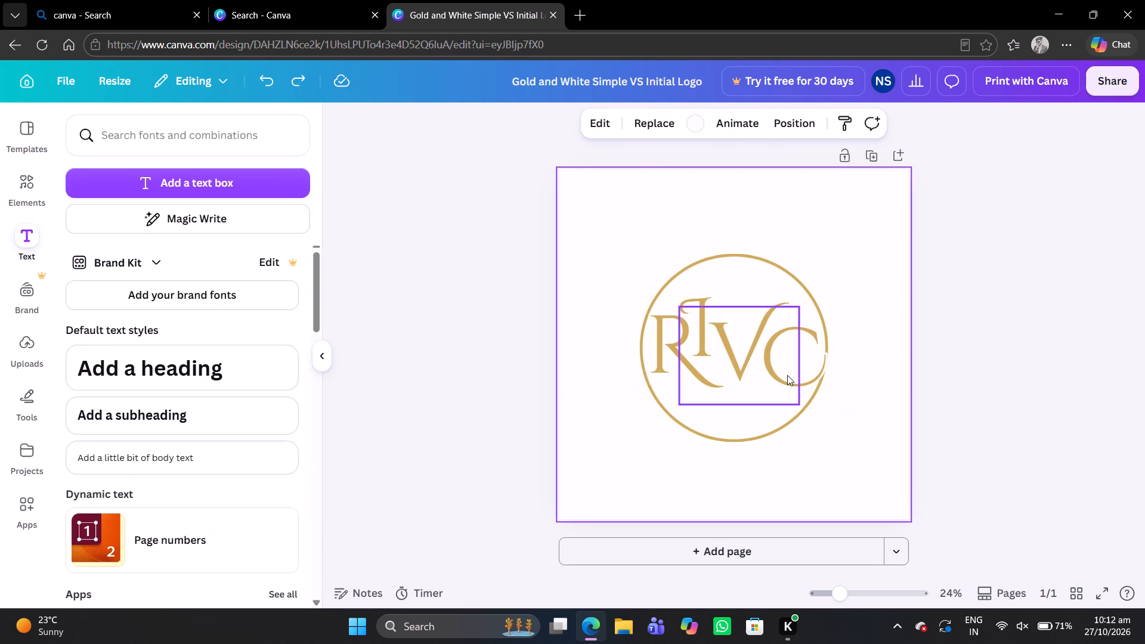
Move the letter C slightly left again, close to the V and just inside the circle's right edge.
{"action": "left_click_drag", "start_coordinate": [815, 367], "coordinate": [807, 367]}
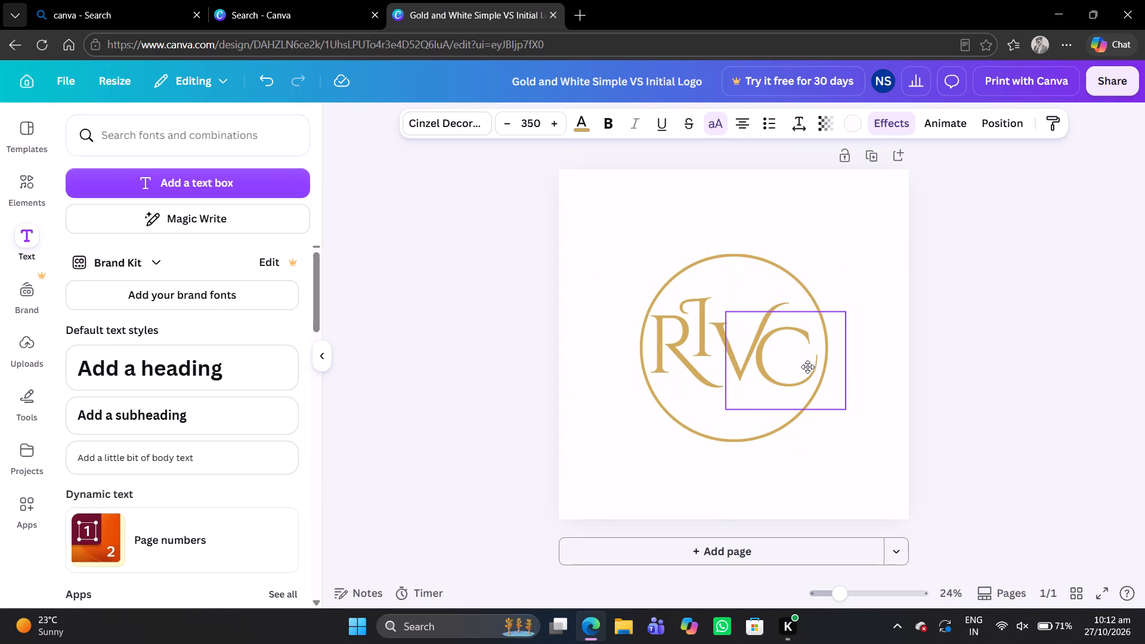
{"action": "left_click_drag", "start_coordinate": [807, 367], "coordinate": [809, 367]}
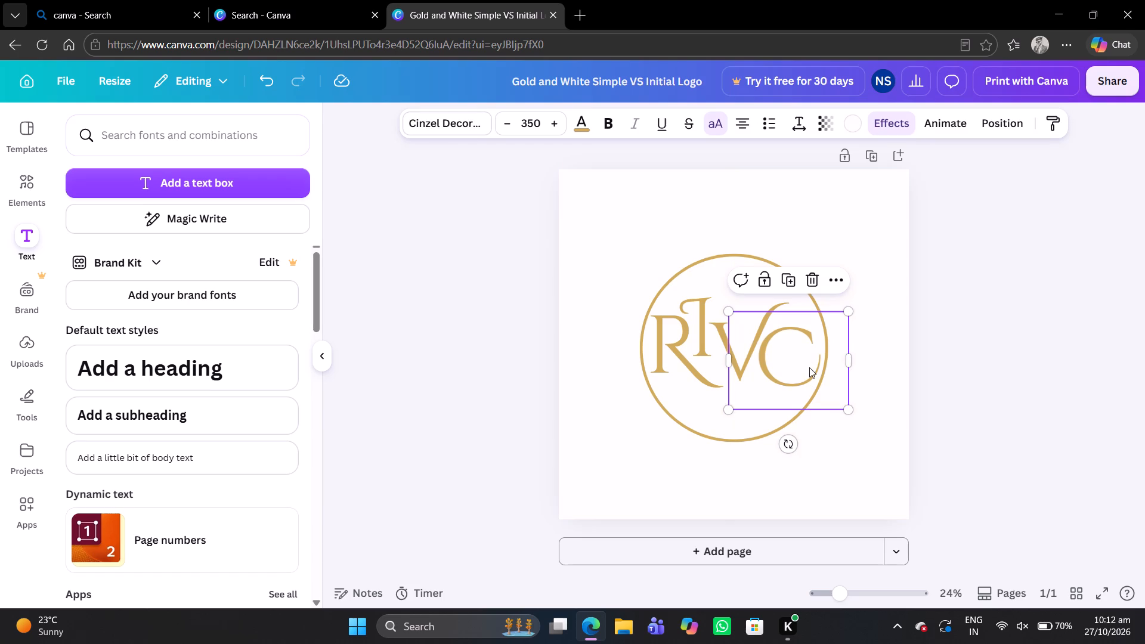
{"action": "left_click", "coordinate": [1023, 350]}
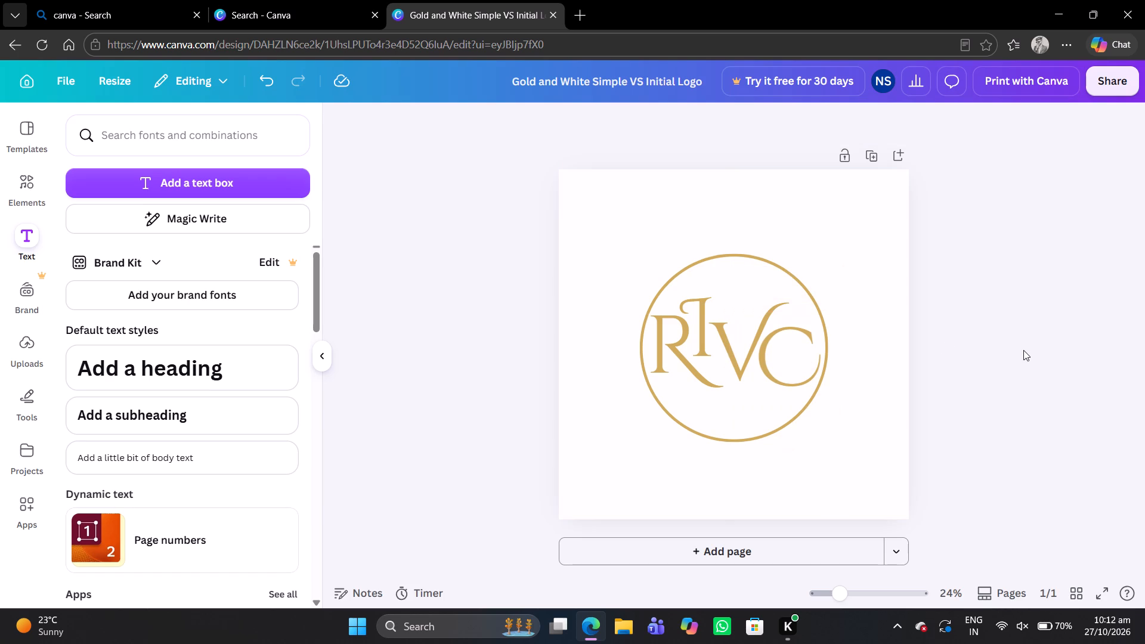
Set the stroke weight of the circle around the letters to 30.
{"action": "left_click", "coordinate": [803, 302]}
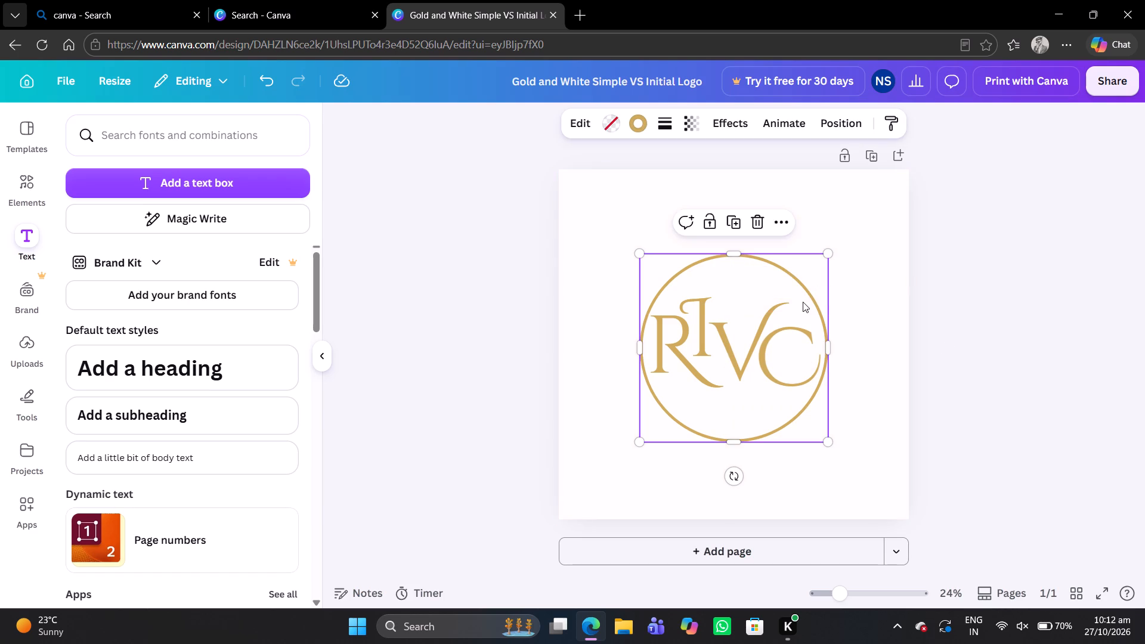
{"action": "left_click", "coordinate": [664, 131]}
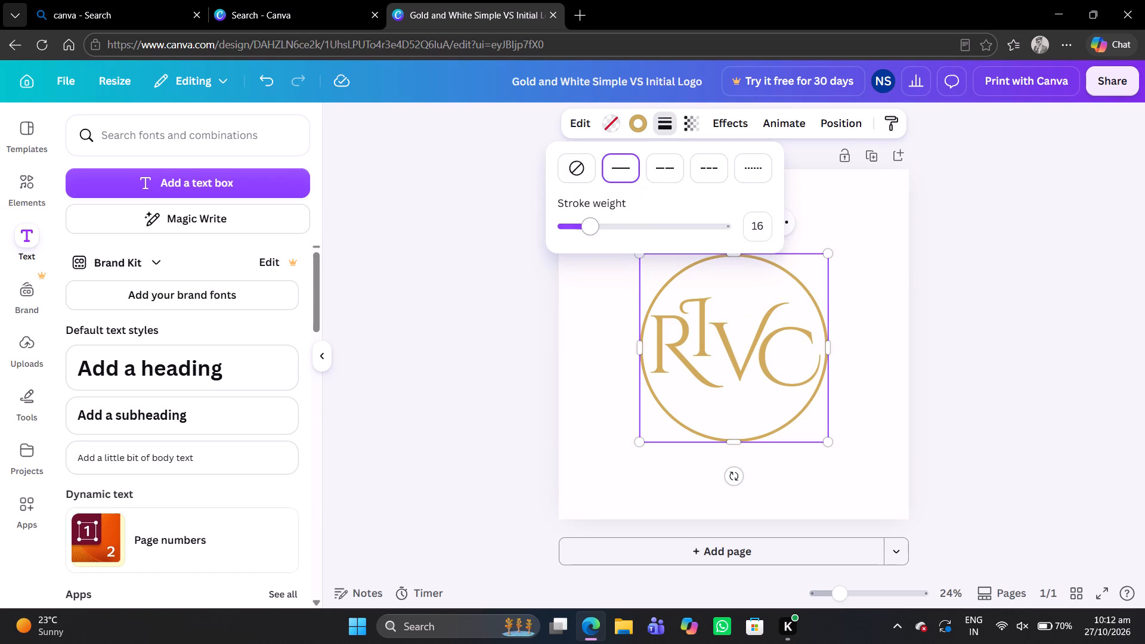
{"action": "left_click_drag", "start_coordinate": [595, 226], "coordinate": [604, 225]}
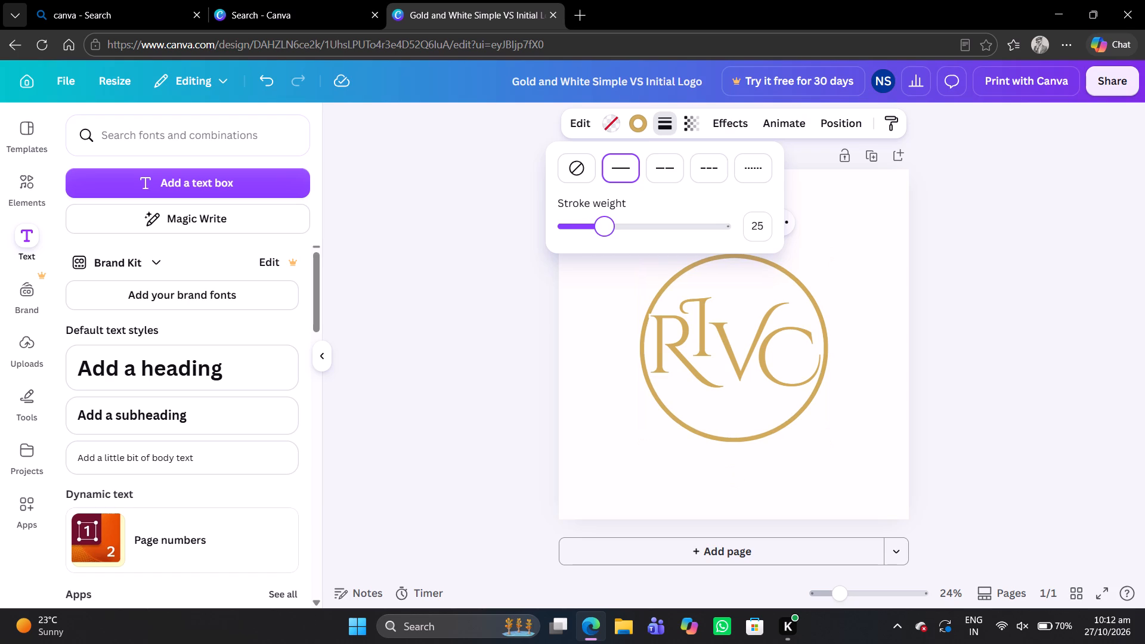
{"action": "left_click_drag", "start_coordinate": [604, 225], "coordinate": [606, 225]}
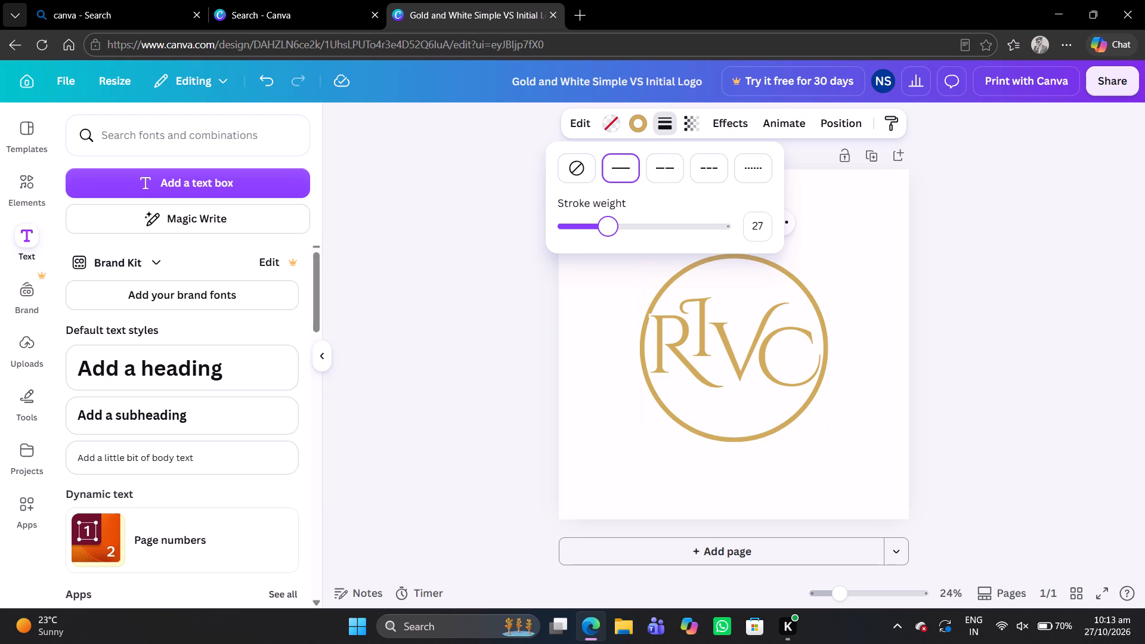
{"action": "left_click_drag", "start_coordinate": [606, 225], "coordinate": [607, 227]}
{"action": "left_click_drag", "start_coordinate": [607, 227], "coordinate": [609, 228]}
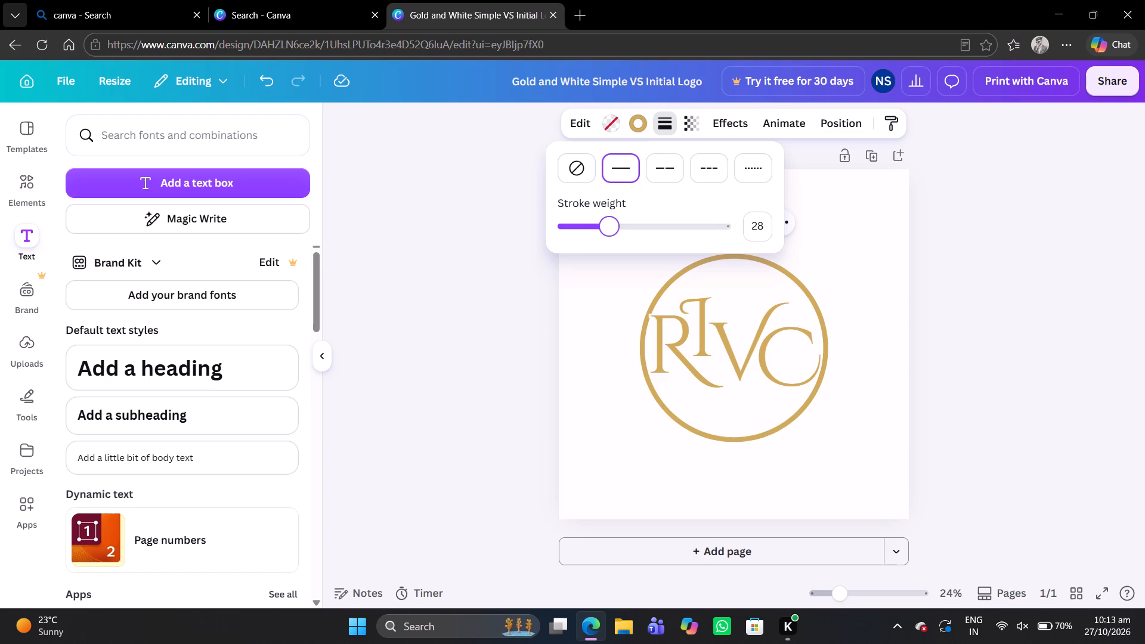
{"action": "left_click_drag", "start_coordinate": [609, 228], "coordinate": [611, 228]}
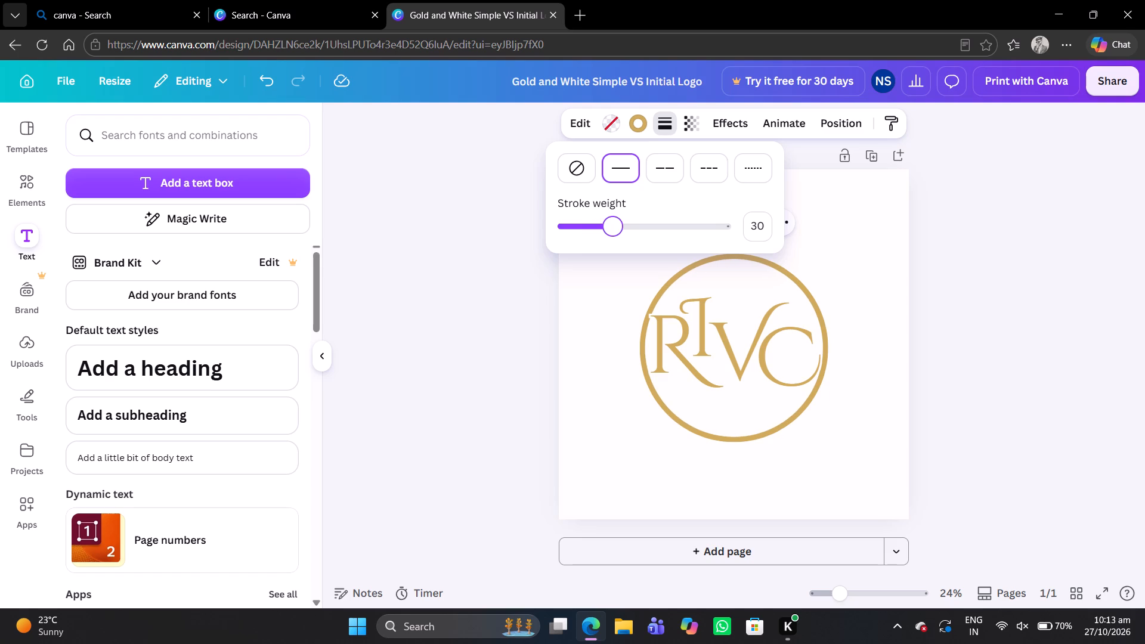
{"action": "left_click_drag", "start_coordinate": [611, 228], "coordinate": [609, 228]}
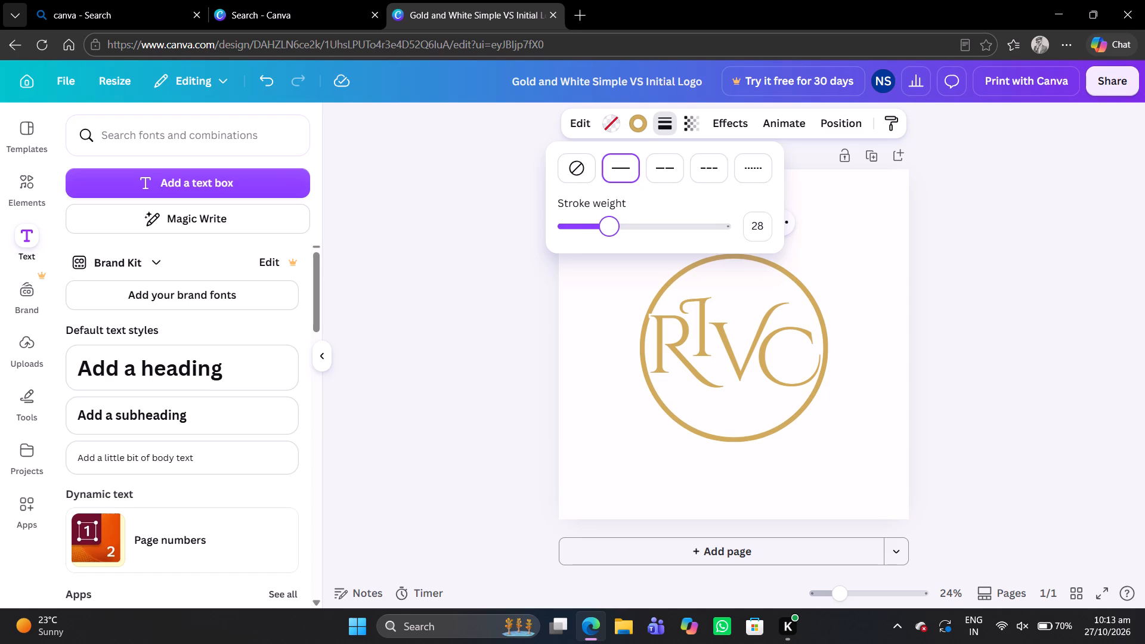
{"action": "left_click_drag", "start_coordinate": [609, 228], "coordinate": [609, 228]}
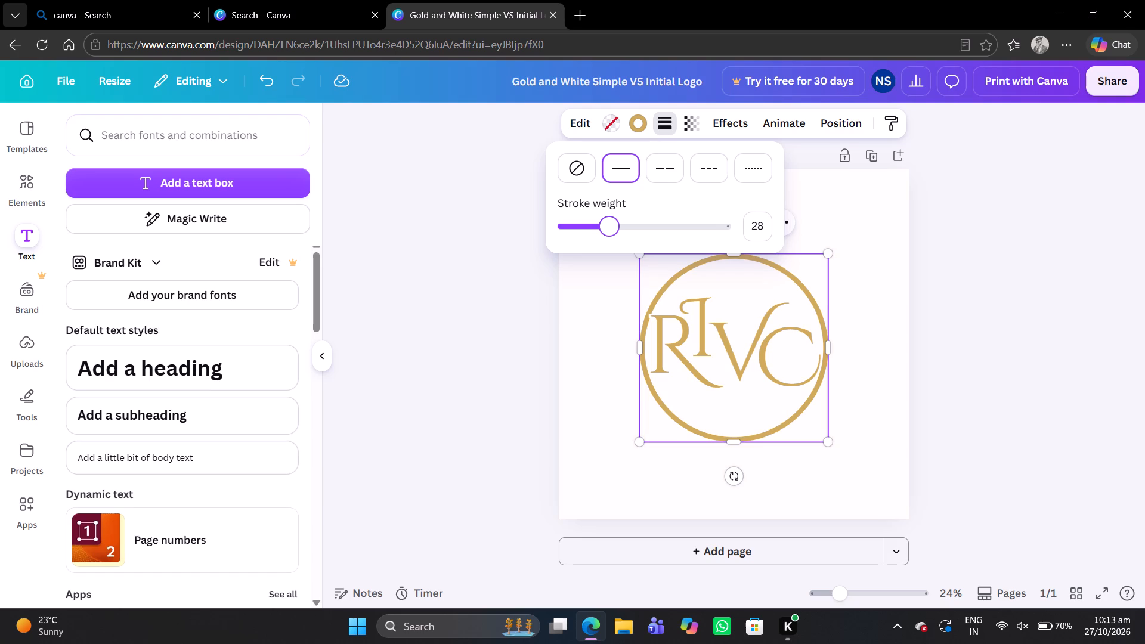
{"action": "right_click", "coordinate": [609, 228]}
{"action": "left_click", "coordinate": [756, 228]}
{"action": "type", "text": "30"}
{"action": "left_click", "coordinate": [877, 241]}
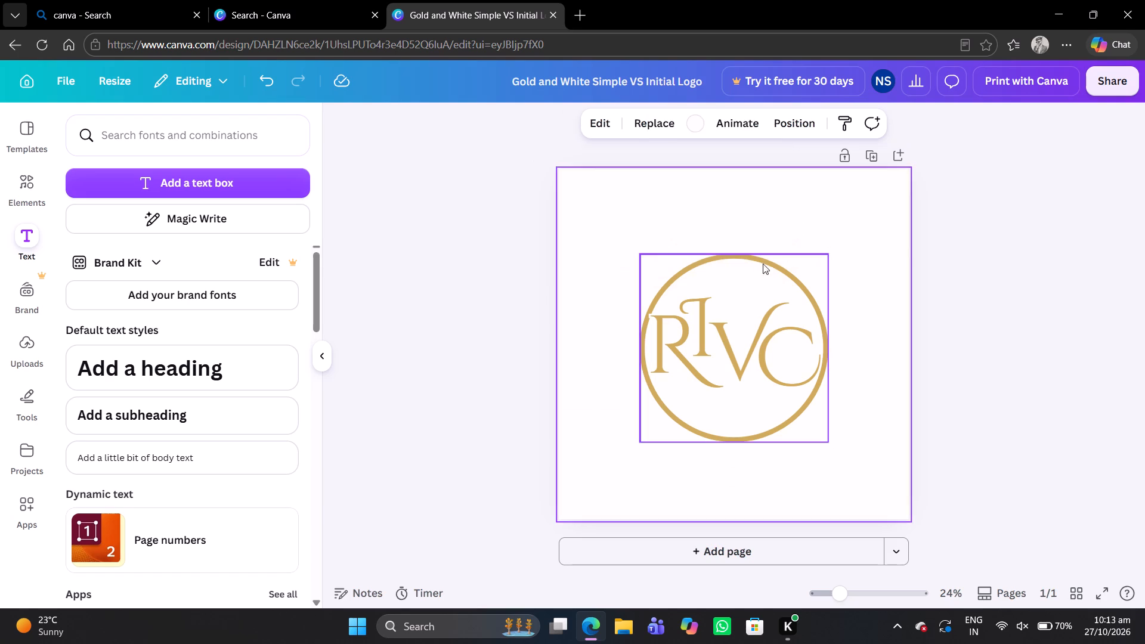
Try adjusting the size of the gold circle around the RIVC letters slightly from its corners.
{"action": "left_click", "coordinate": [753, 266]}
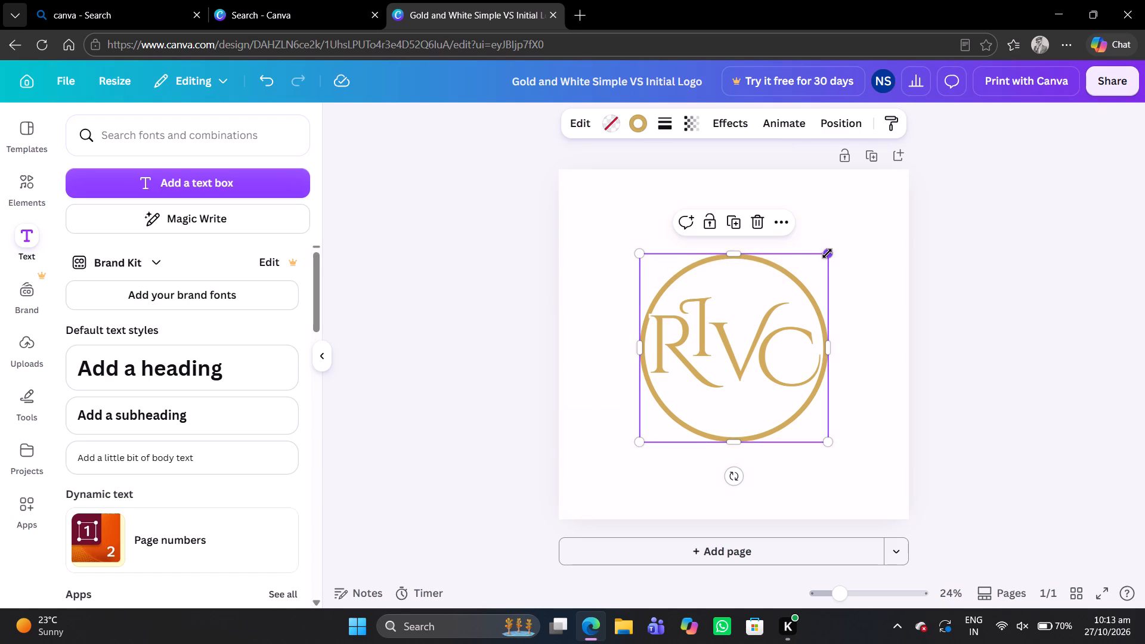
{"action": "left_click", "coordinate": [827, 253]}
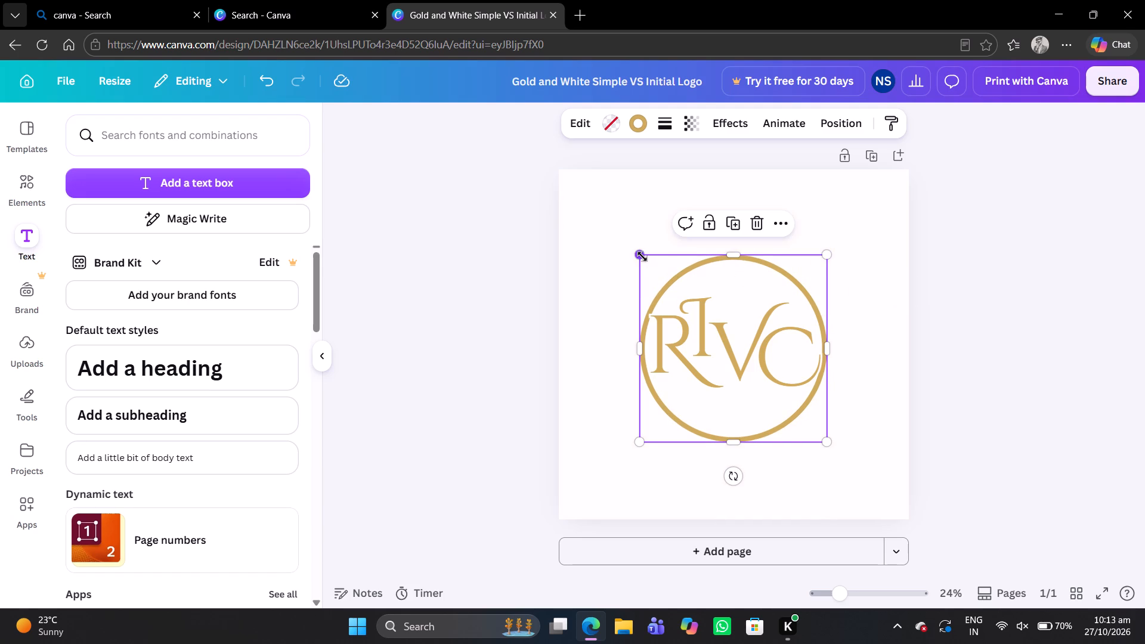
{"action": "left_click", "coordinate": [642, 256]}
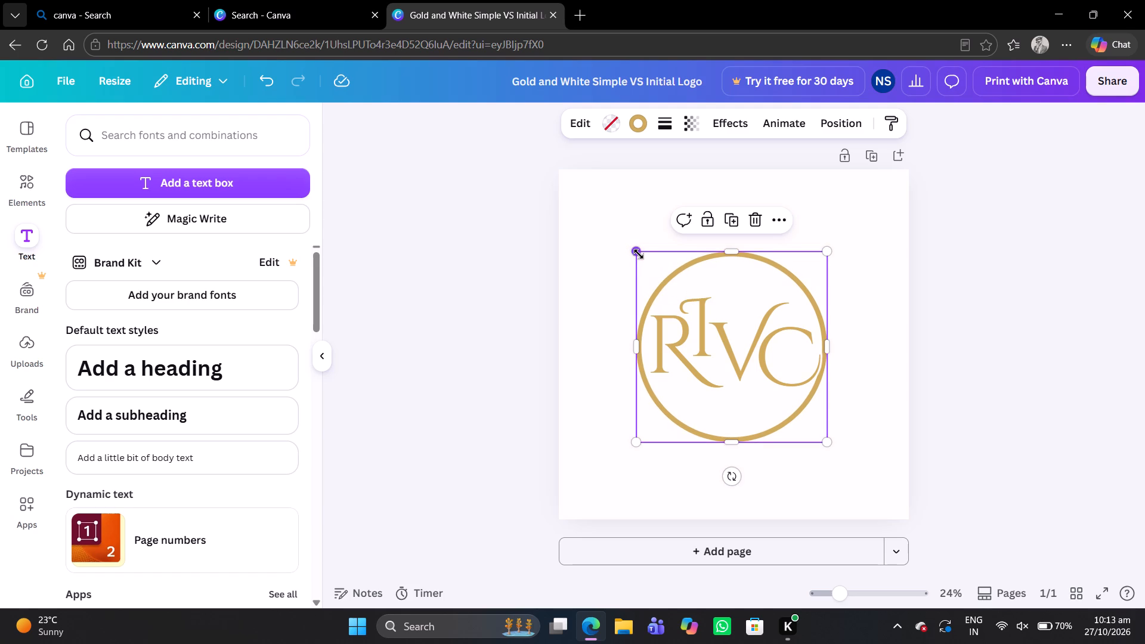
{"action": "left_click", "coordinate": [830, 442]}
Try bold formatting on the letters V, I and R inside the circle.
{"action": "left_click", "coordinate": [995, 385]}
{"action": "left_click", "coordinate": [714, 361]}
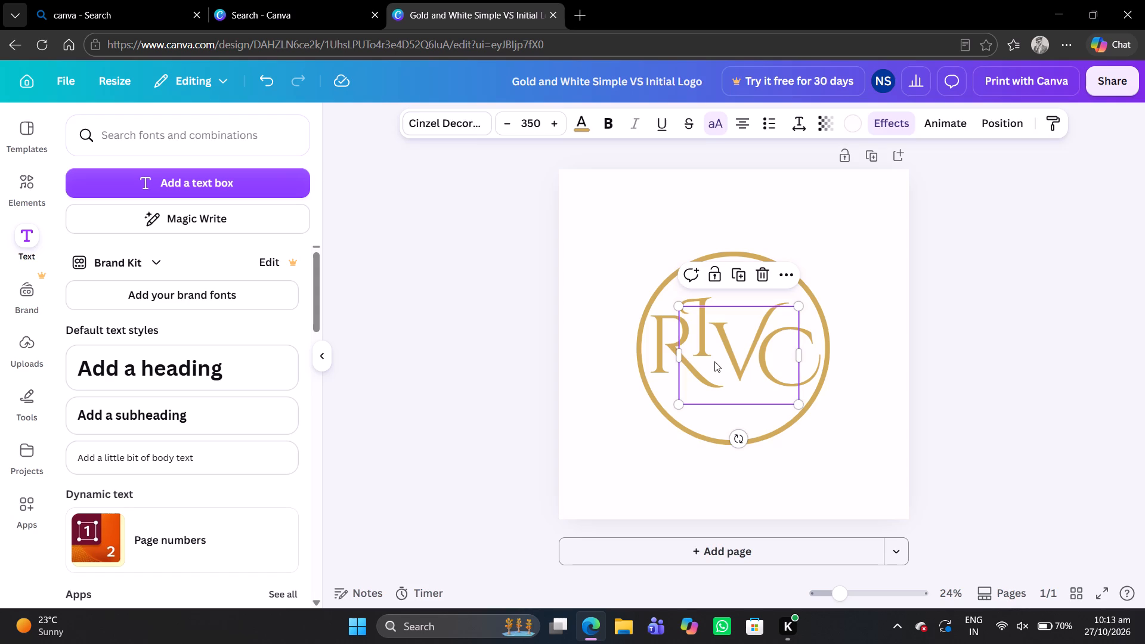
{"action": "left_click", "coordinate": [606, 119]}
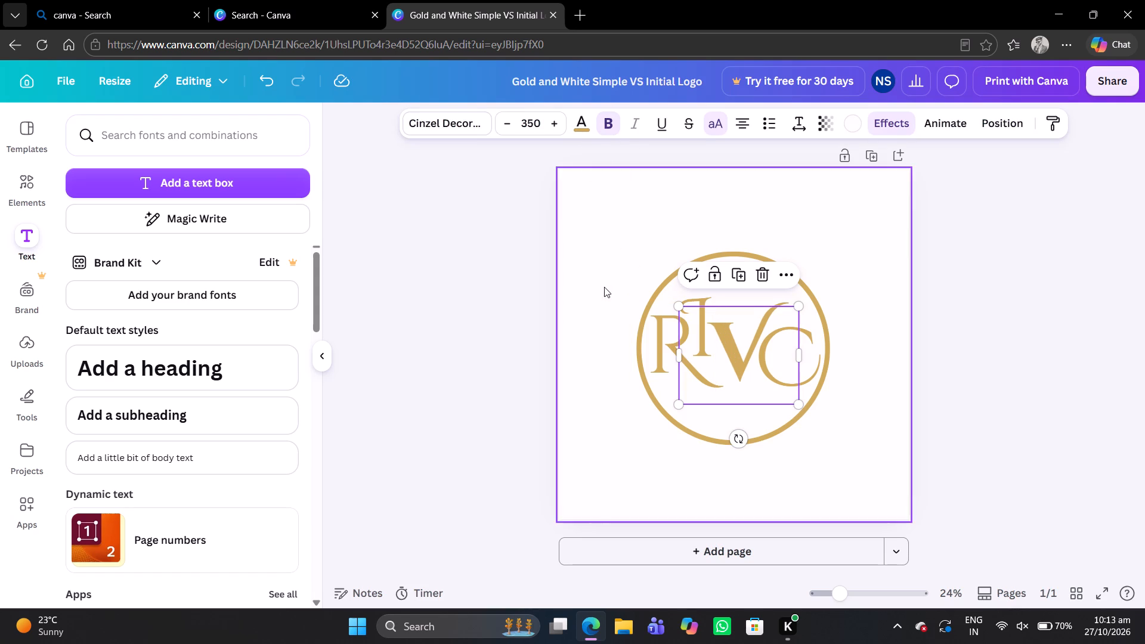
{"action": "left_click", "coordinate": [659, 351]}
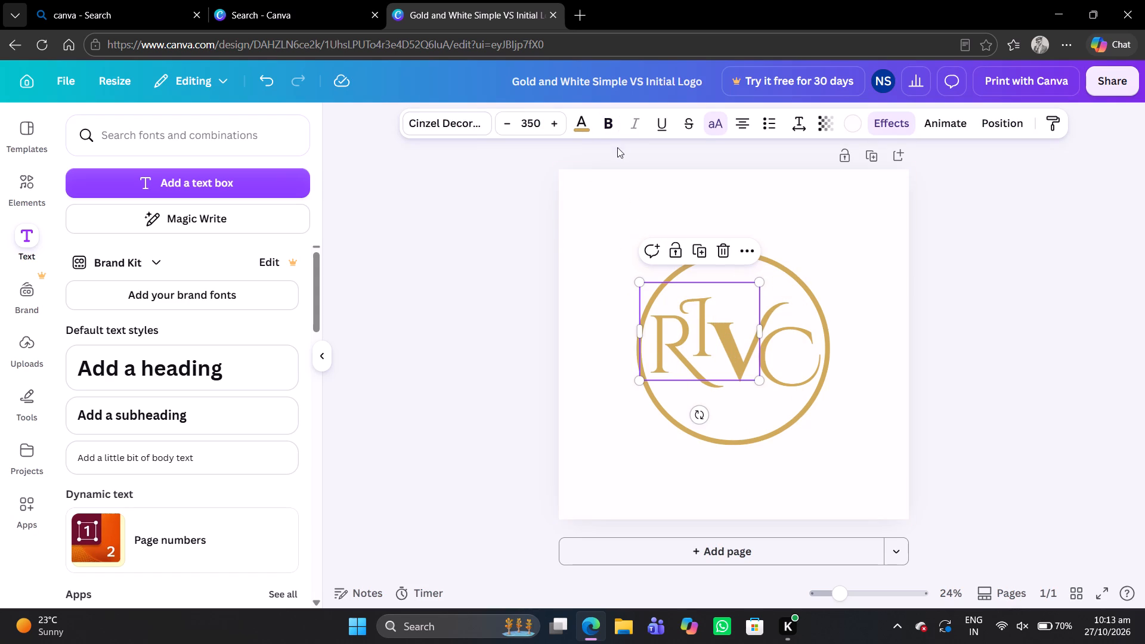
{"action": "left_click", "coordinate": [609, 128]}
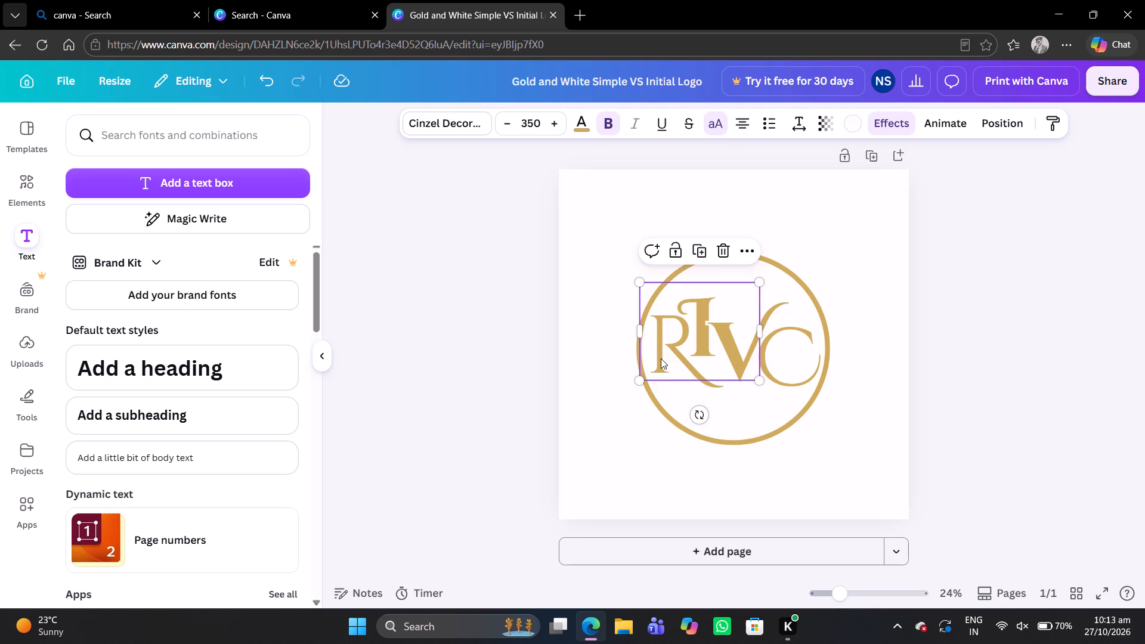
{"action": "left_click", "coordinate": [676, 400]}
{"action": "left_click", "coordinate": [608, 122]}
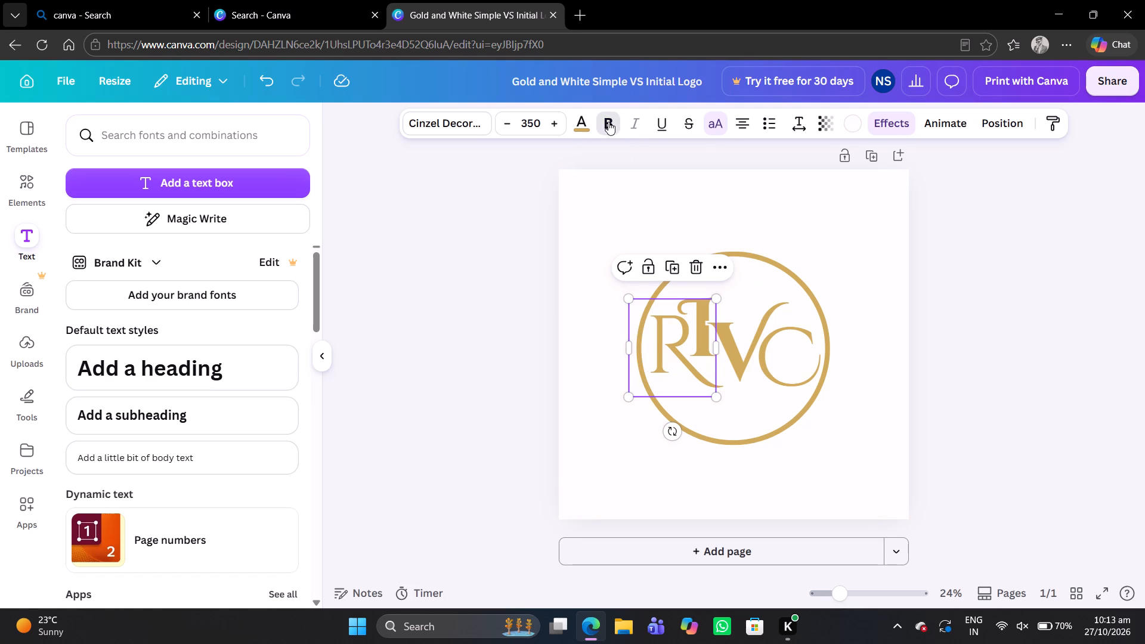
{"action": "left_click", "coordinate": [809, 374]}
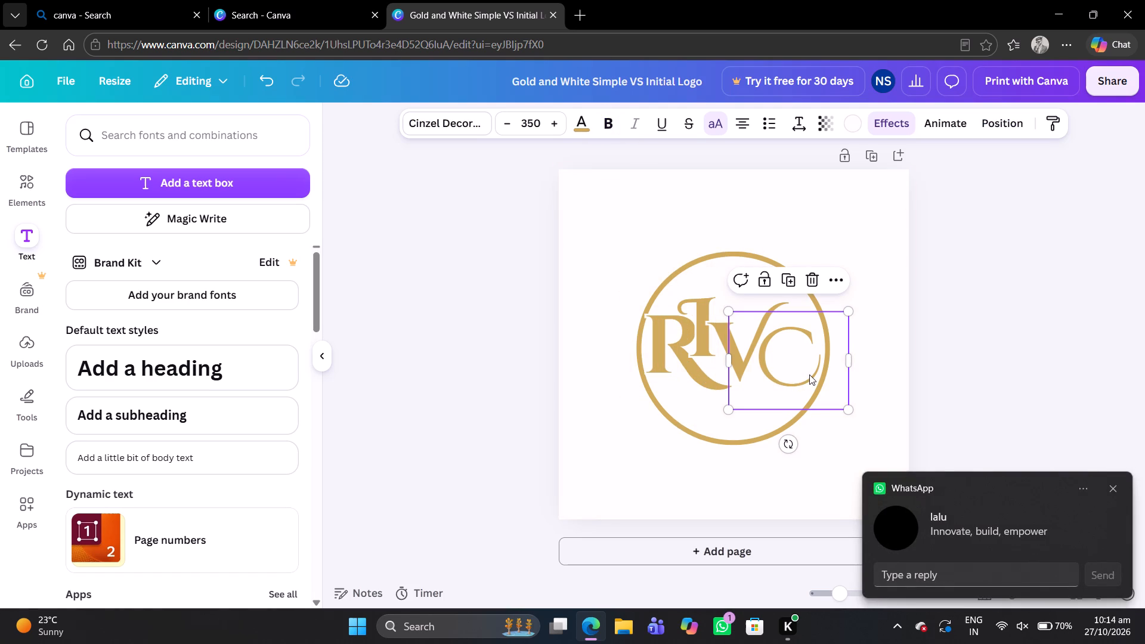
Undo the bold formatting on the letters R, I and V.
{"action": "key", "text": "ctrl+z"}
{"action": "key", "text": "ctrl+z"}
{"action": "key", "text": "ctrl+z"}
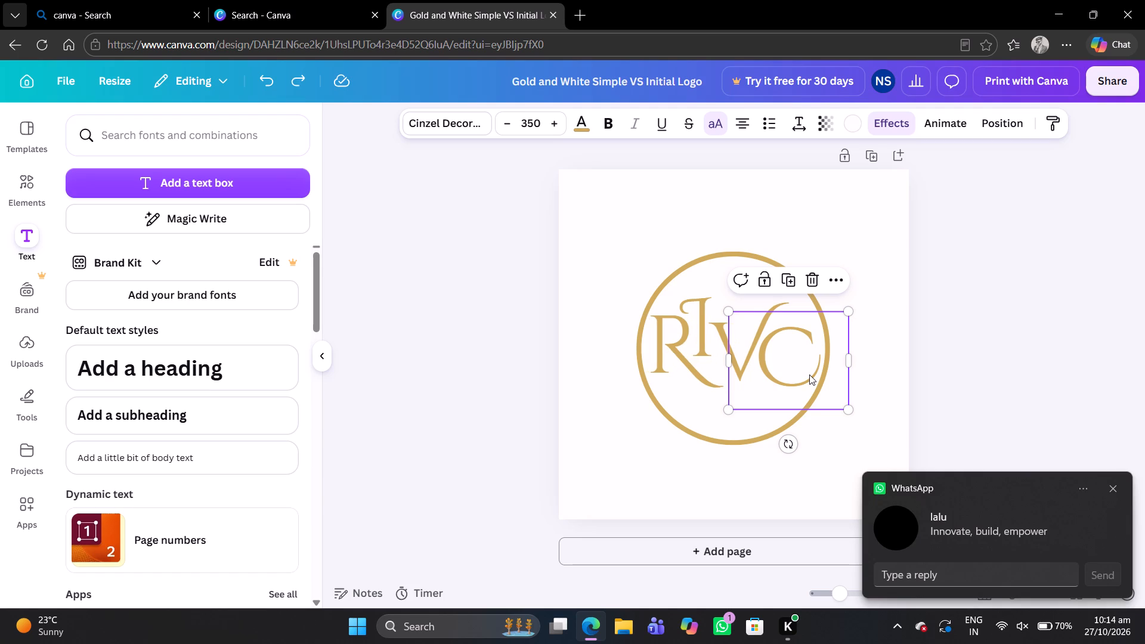
Undo the gold circle's recent size adjustments and its thicker stroke weight, and leave nothing selected.
{"action": "key", "text": "ctrl+z"}
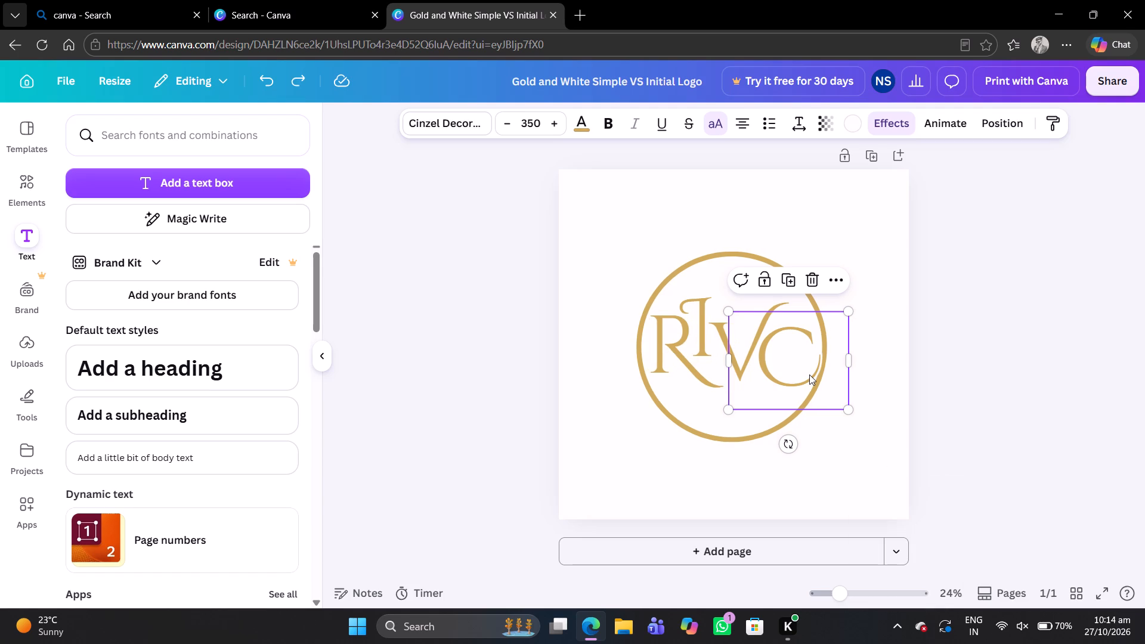
{"action": "key", "text": "ctrl+z"}
{"action": "key", "text": "ctrl+z"}
{"action": "key", "text": "ctrl+z"}
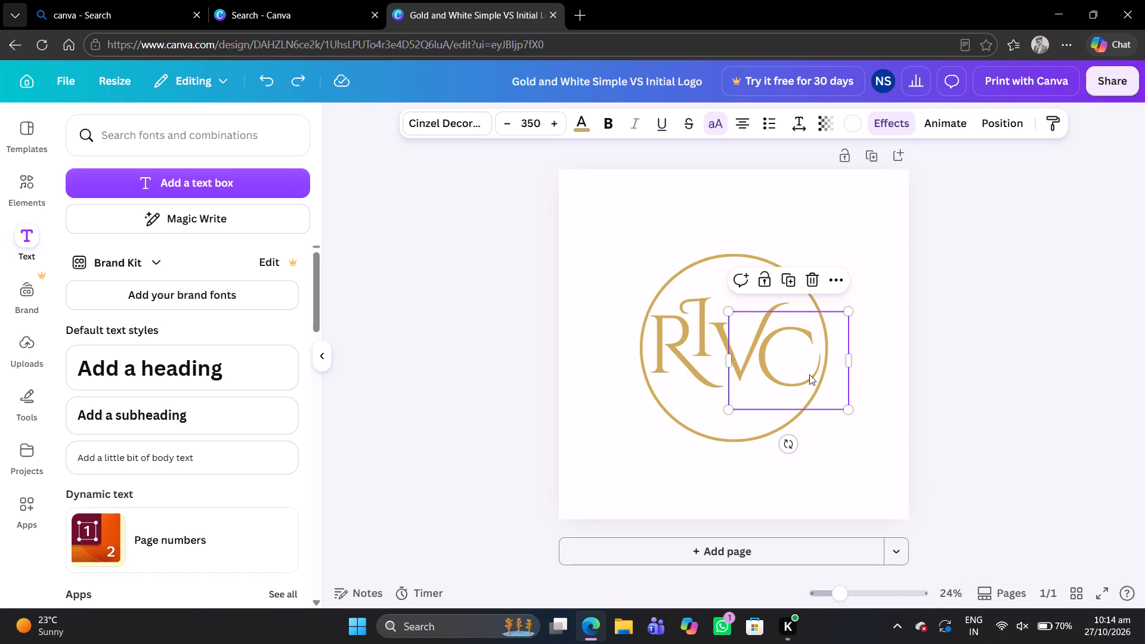
{"action": "left_click", "coordinate": [987, 453]}
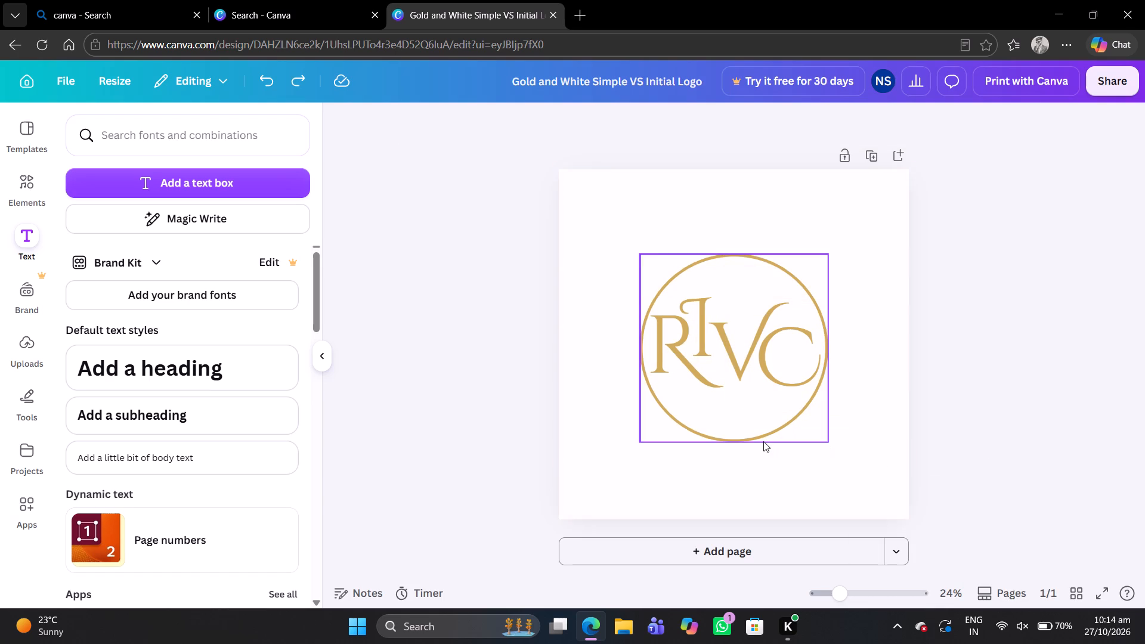
Undo the circle and letter arrangement changes back to the version with the curved EDUCATE BUILT EMPOWER tagline.
{"action": "key", "text": "ctrl+z"}
{"action": "key", "text": "ctrl+z"}
{"action": "key", "text": "ctrl+z"}
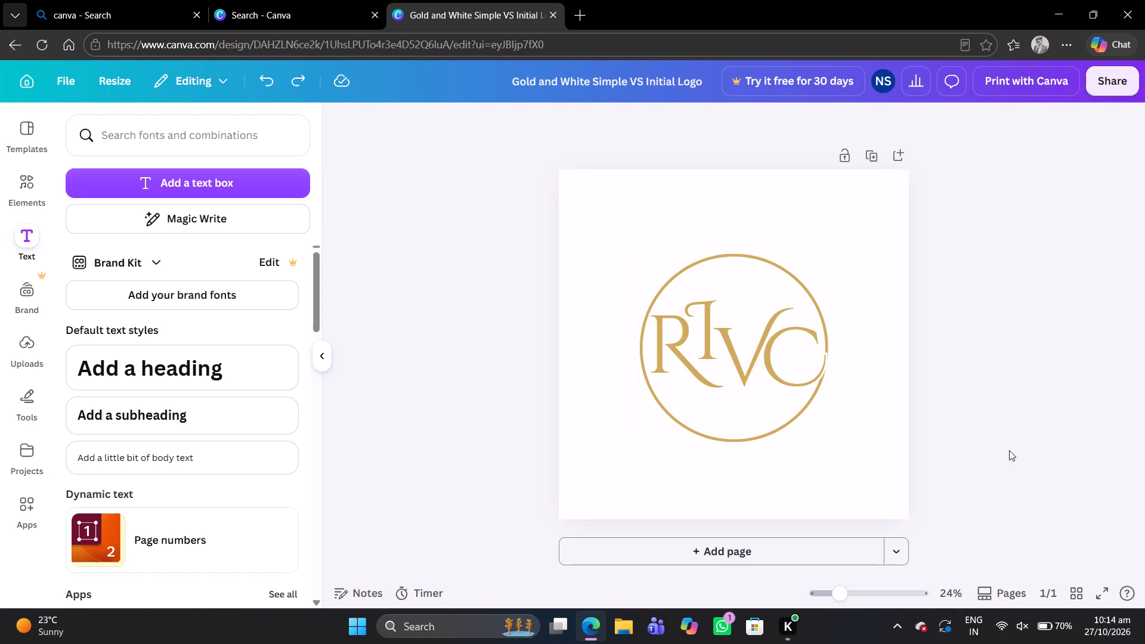
{"action": "key", "text": "ctrl+z"}
{"action": "key", "text": "ctrl+z"}
{"action": "key", "text": "ctrl+z"}
{"action": "key", "text": "ctrl+z"}
{"action": "key", "text": "ctrl+z"}
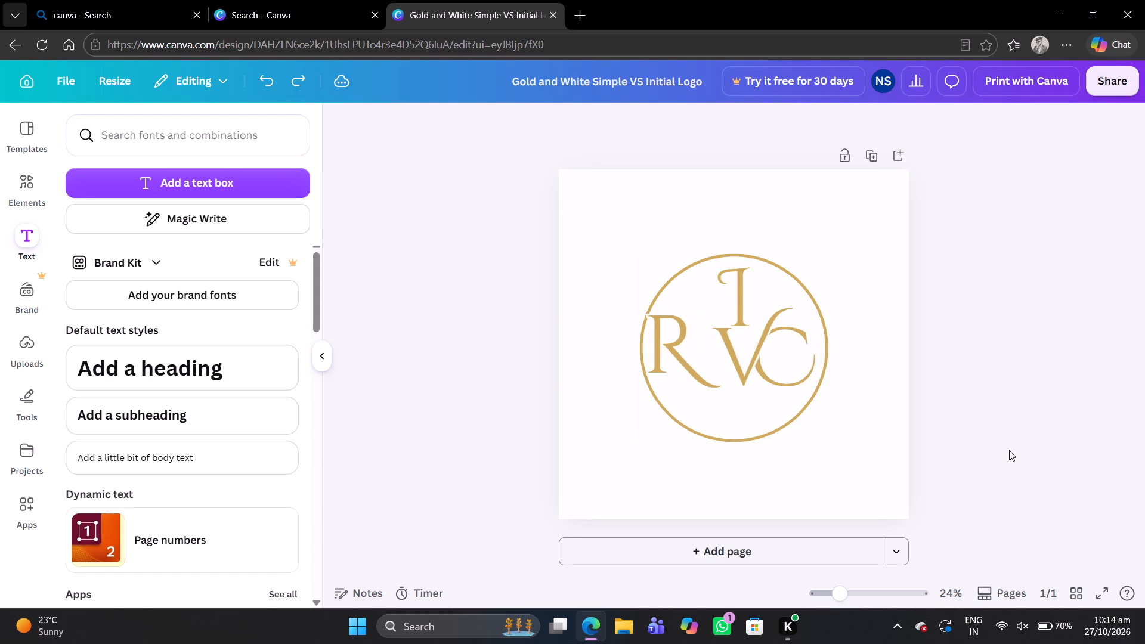
{"action": "key", "text": "ctrl+z"}
{"action": "key", "text": "ctrl+z"}
{"action": "key", "text": "ctrl+z"}
{"action": "key", "text": "ctrl+z"}
{"action": "key", "text": "ctrl+z"}
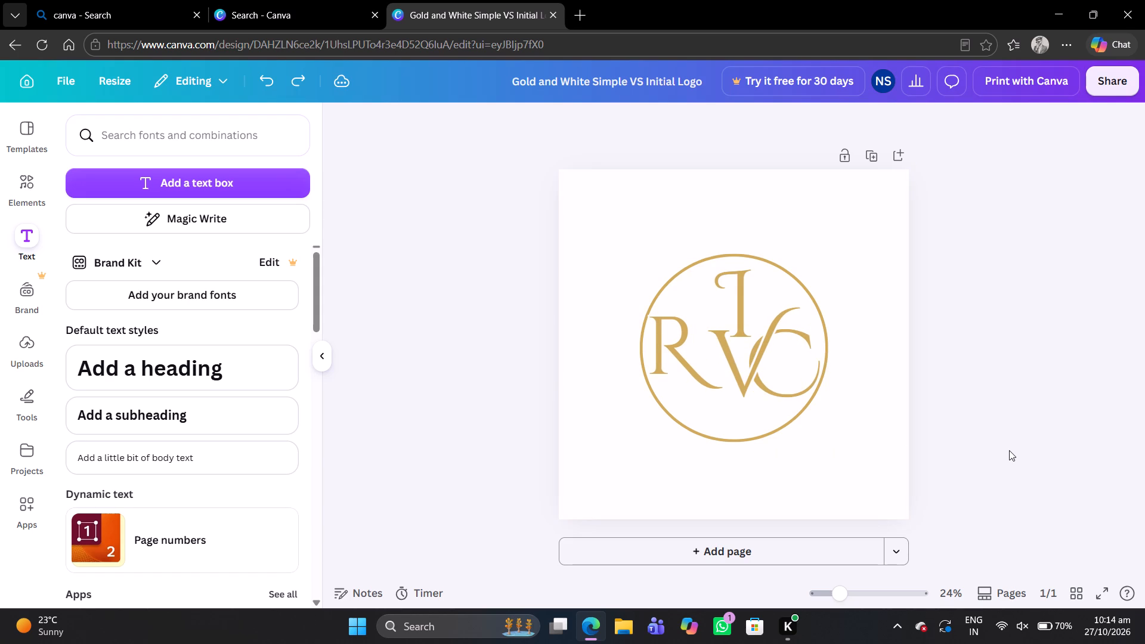
{"action": "key", "text": "ctrl+z"}
{"action": "key", "text": "ctrl+z"}
{"action": "key", "text": "ctrl+z"}
{"action": "key", "text": "ctrl+z"}
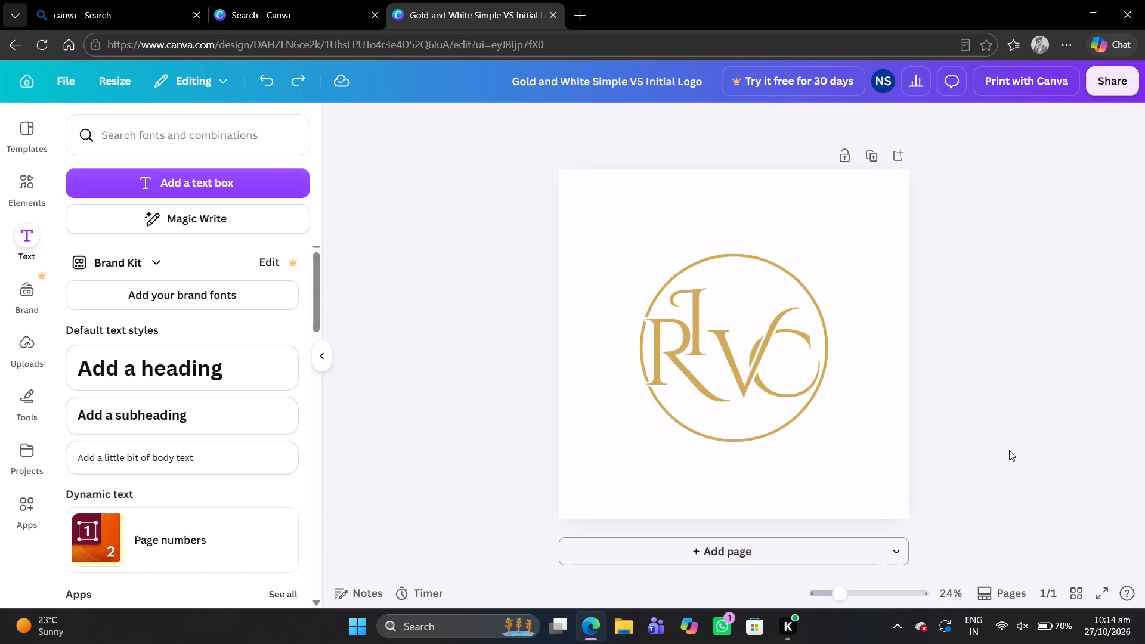
{"action": "key", "text": "ctrl+z"}
{"action": "key", "text": "ctrl+z"}
{"action": "key", "text": "ctrl+z"}
{"action": "key", "text": "ctrl+z"}
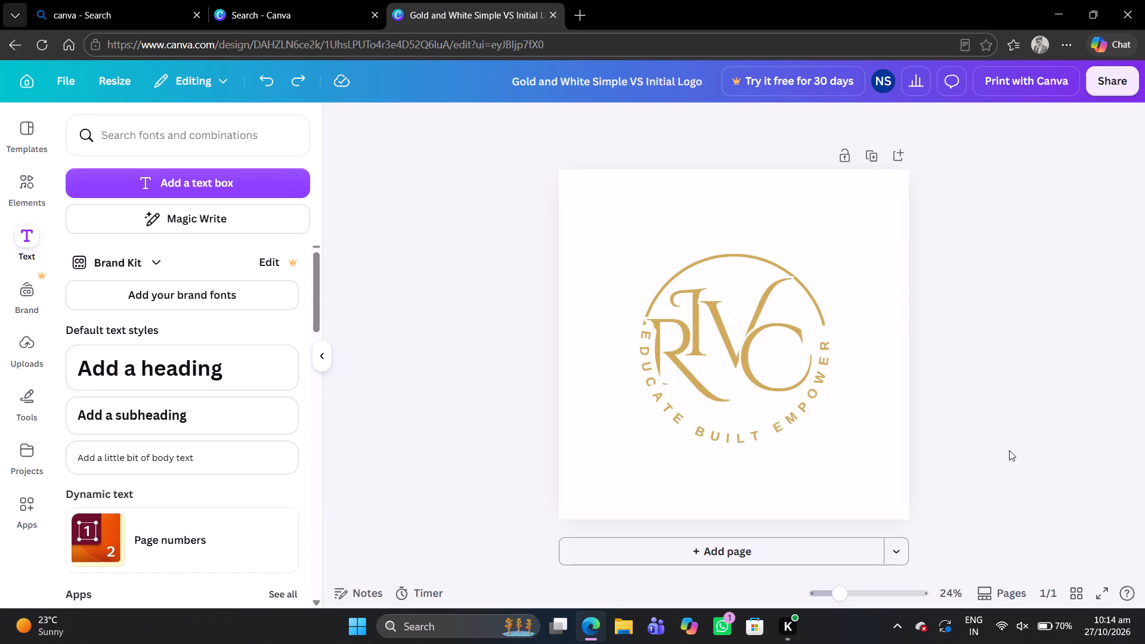
Replace the word EDUCATE with INNOVATE in the curved tagline along the bottom of the circle.
{"action": "left_click", "coordinate": [712, 431]}
{"action": "left_click", "coordinate": [720, 442]}
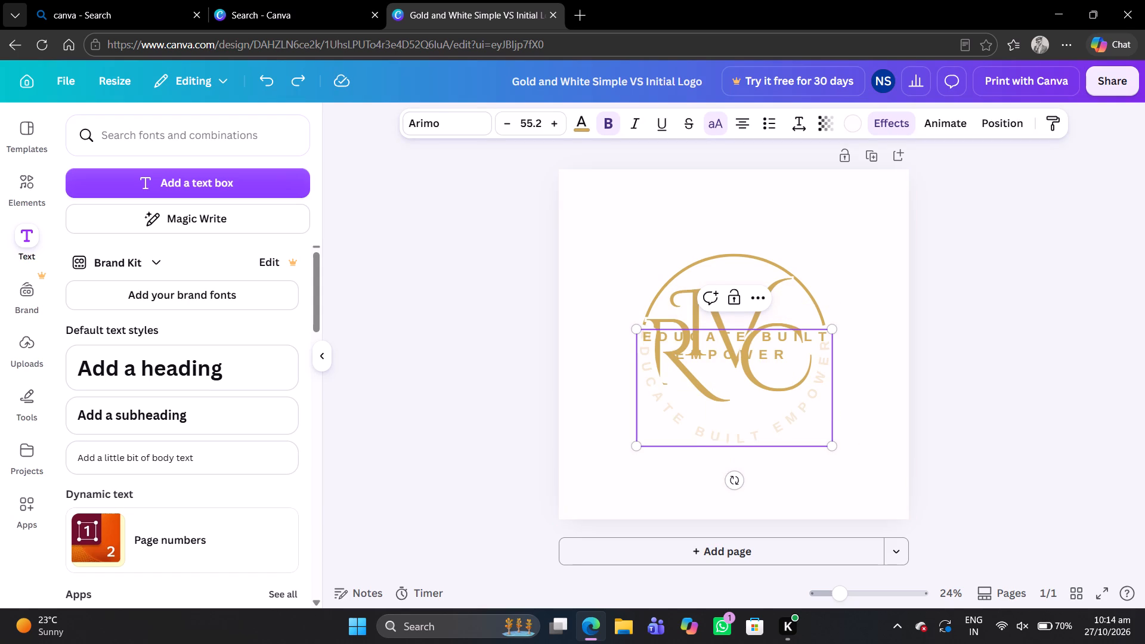
{"action": "left_click", "coordinate": [752, 342]}
{"action": "key", "text": "Left"}
{"action": "key", "text": "Right"}
{"action": "key", "text": "BackSpace"}
{"action": "key", "text": "BackSpace"}
{"action": "key", "text": "BackSpace"}
{"action": "key", "text": "BackSpace"}
{"action": "key", "text": "BackSpace"}
{"action": "key", "text": "BackSpace"}
{"action": "key", "text": "BackSpace"}
{"action": "key", "text": "BackSpace"}
{"action": "key", "text": "BackSpace"}
{"action": "key", "text": "BackSpace"}
{"action": "key", "text": "BackSpace"}
{"action": "key", "text": "BackSpace"}
{"action": "key", "text": "BackSpace"}
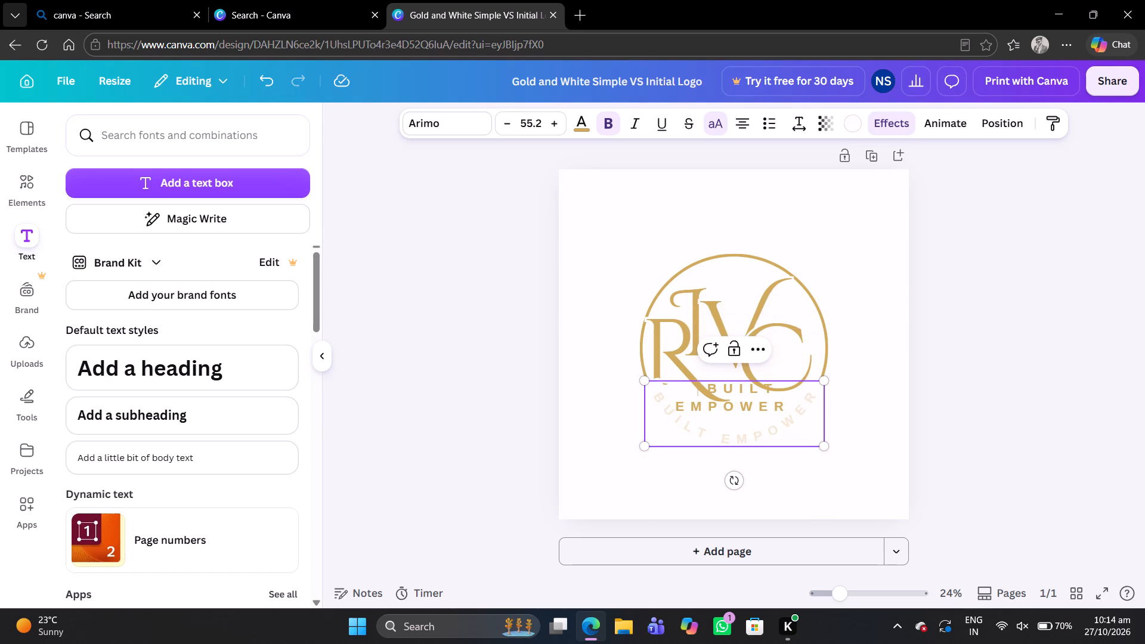
{"action": "type", "text": "inn"}
{"action": "key", "text": "o"}
{"action": "type", "text": "vate"}
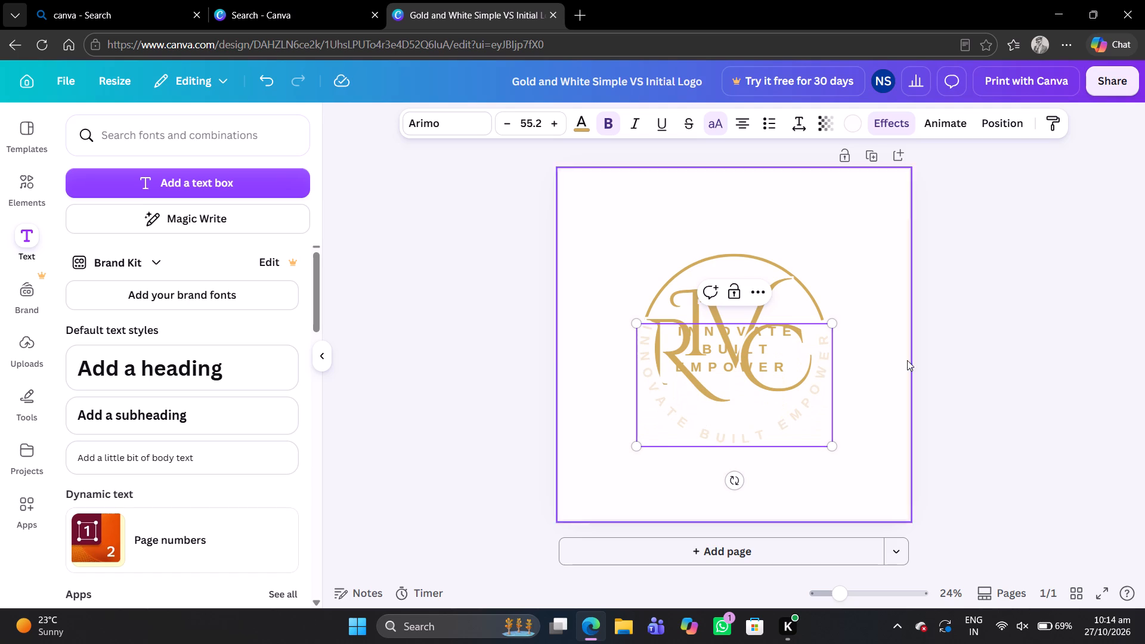
{"action": "left_click", "coordinate": [994, 405]}
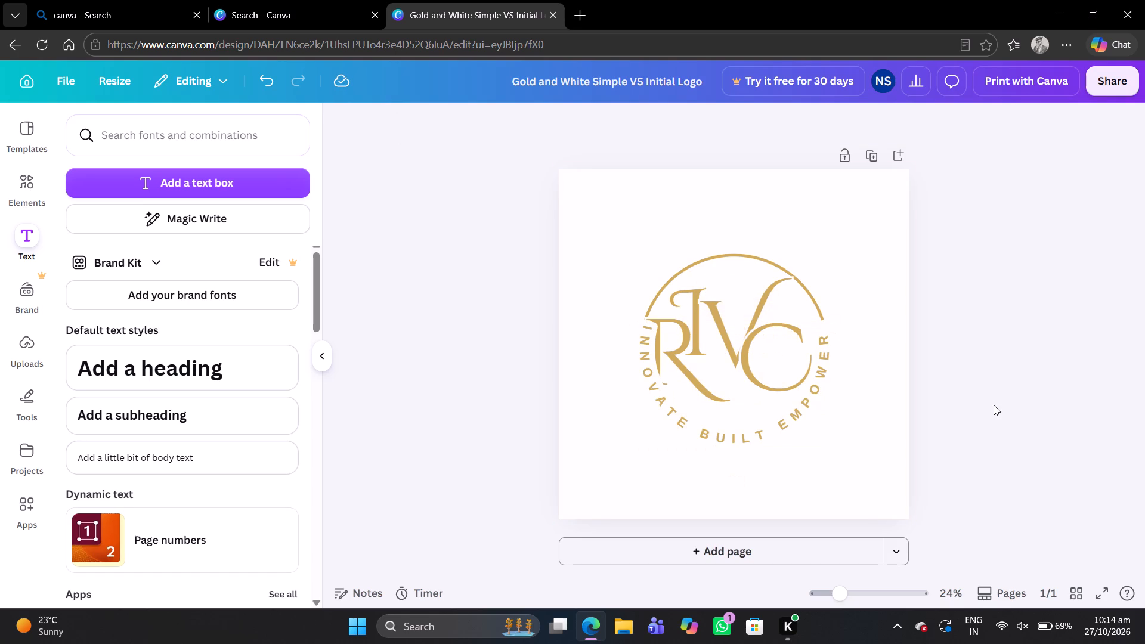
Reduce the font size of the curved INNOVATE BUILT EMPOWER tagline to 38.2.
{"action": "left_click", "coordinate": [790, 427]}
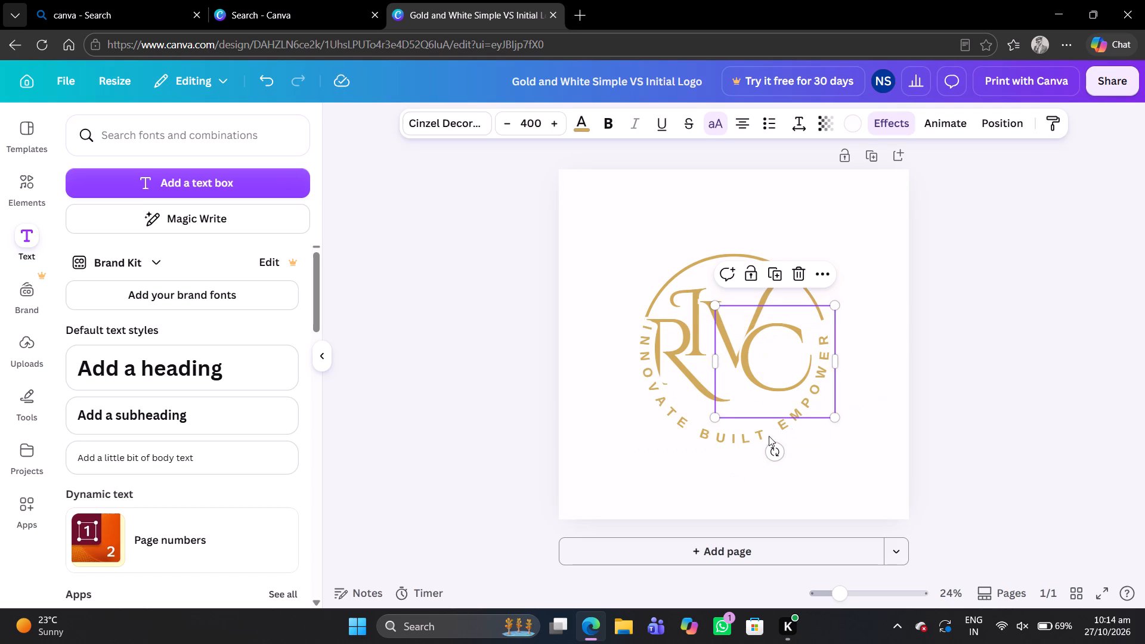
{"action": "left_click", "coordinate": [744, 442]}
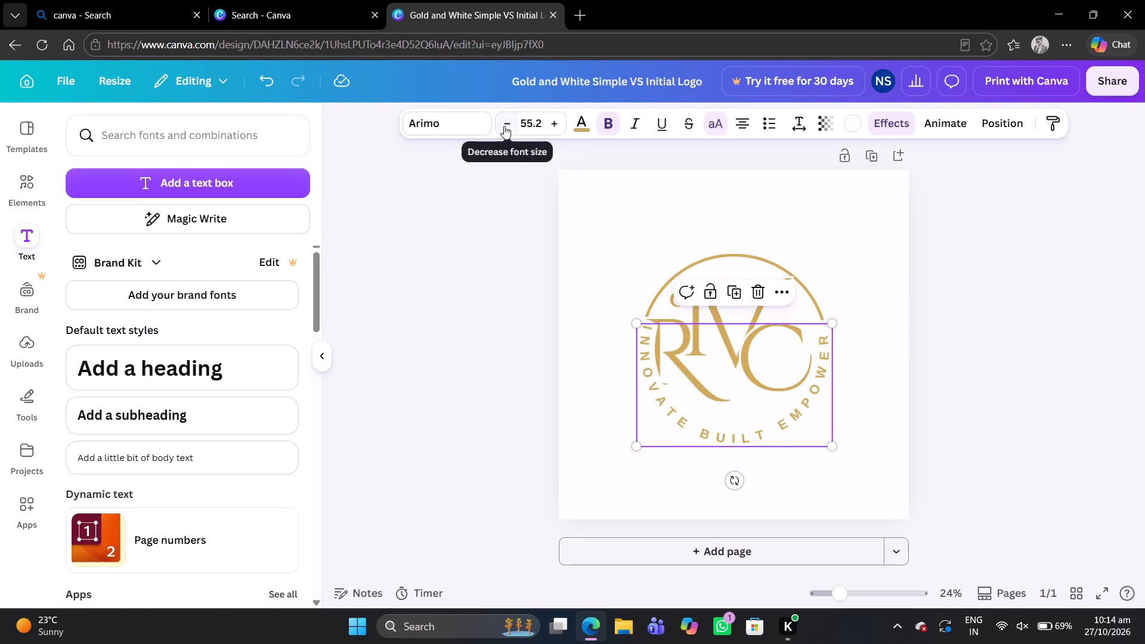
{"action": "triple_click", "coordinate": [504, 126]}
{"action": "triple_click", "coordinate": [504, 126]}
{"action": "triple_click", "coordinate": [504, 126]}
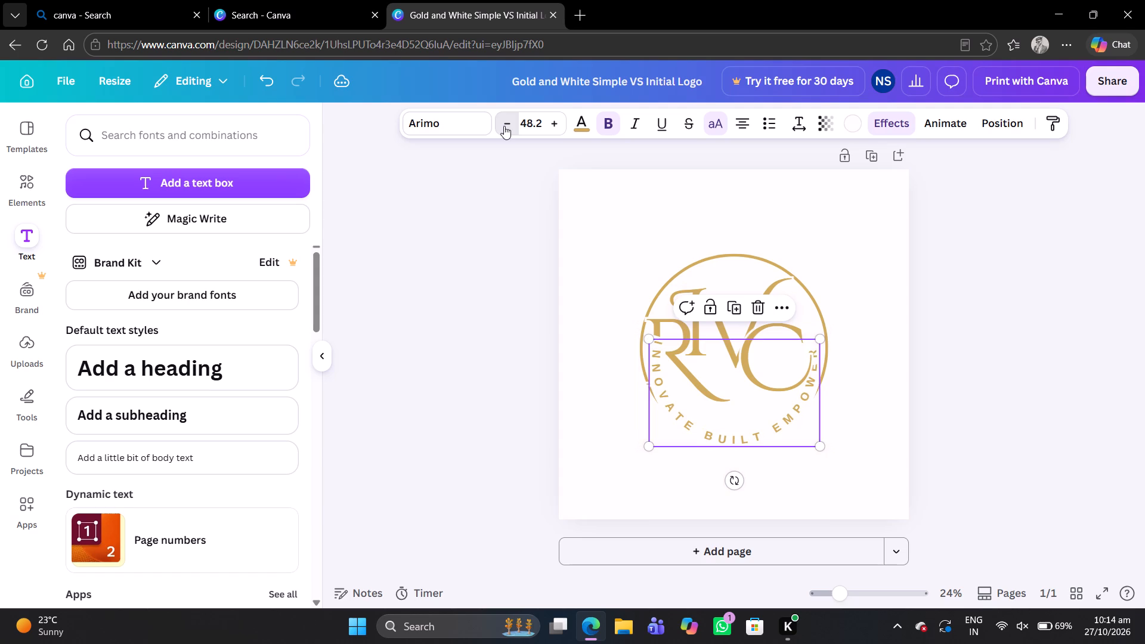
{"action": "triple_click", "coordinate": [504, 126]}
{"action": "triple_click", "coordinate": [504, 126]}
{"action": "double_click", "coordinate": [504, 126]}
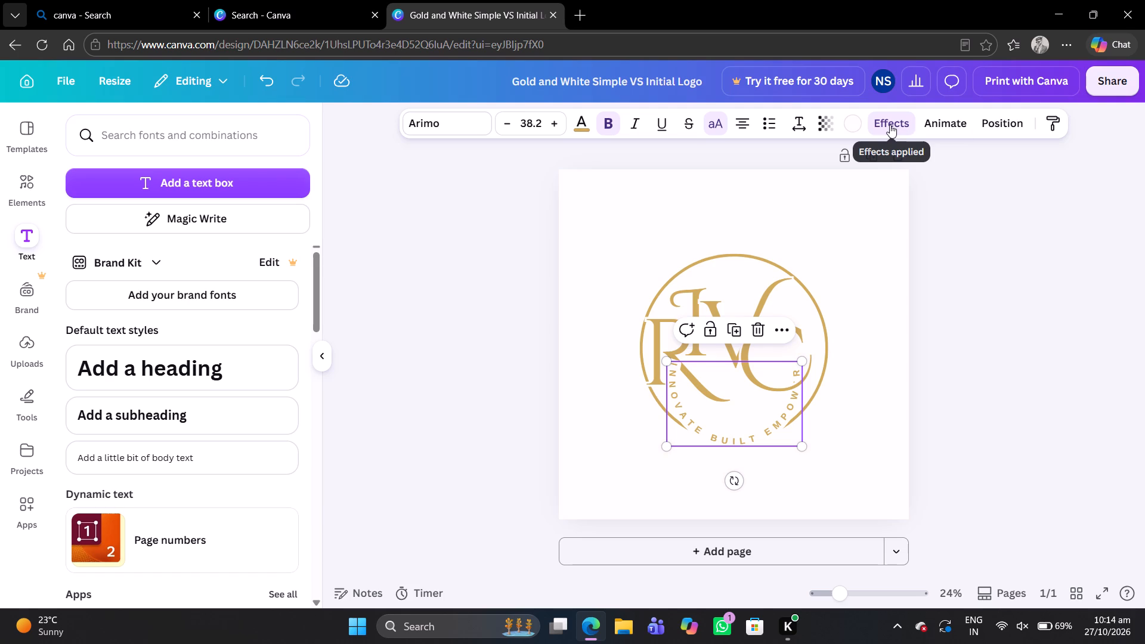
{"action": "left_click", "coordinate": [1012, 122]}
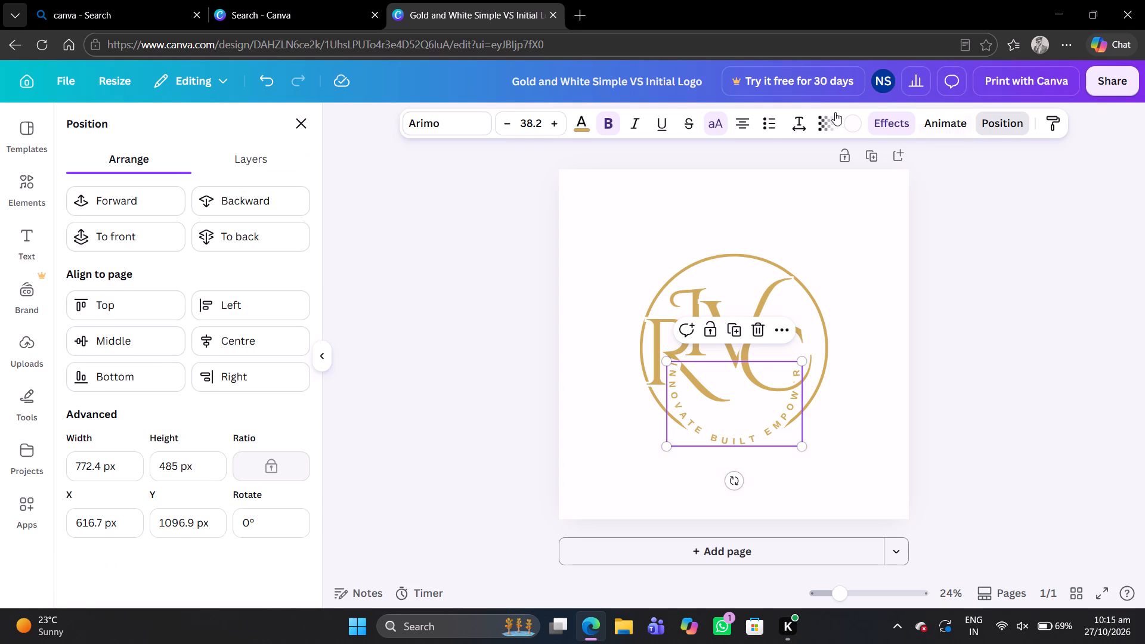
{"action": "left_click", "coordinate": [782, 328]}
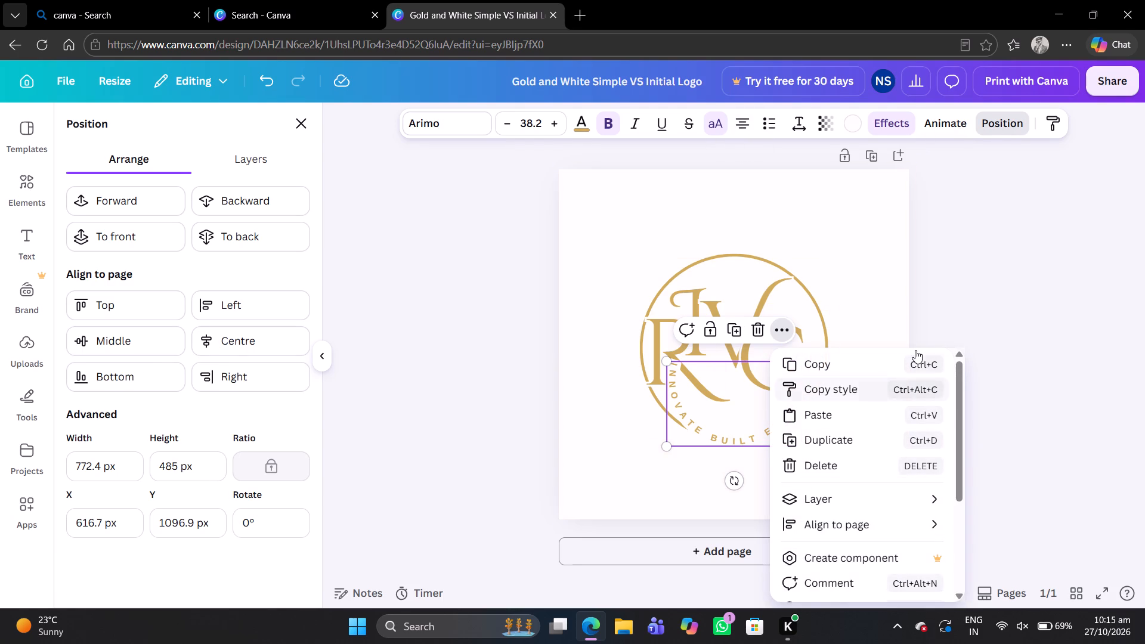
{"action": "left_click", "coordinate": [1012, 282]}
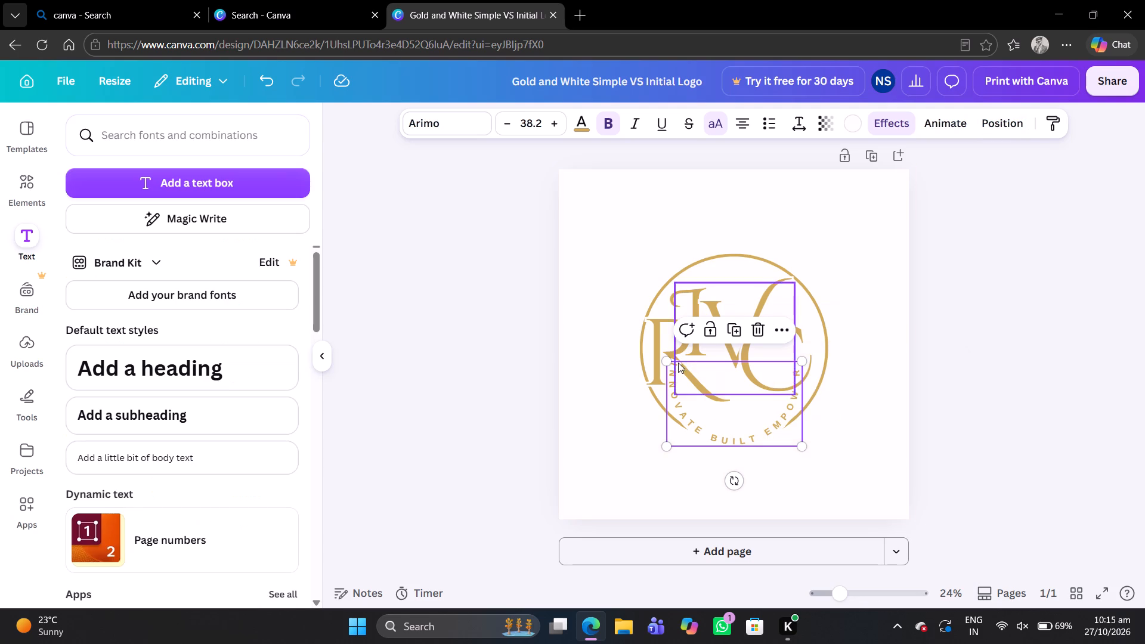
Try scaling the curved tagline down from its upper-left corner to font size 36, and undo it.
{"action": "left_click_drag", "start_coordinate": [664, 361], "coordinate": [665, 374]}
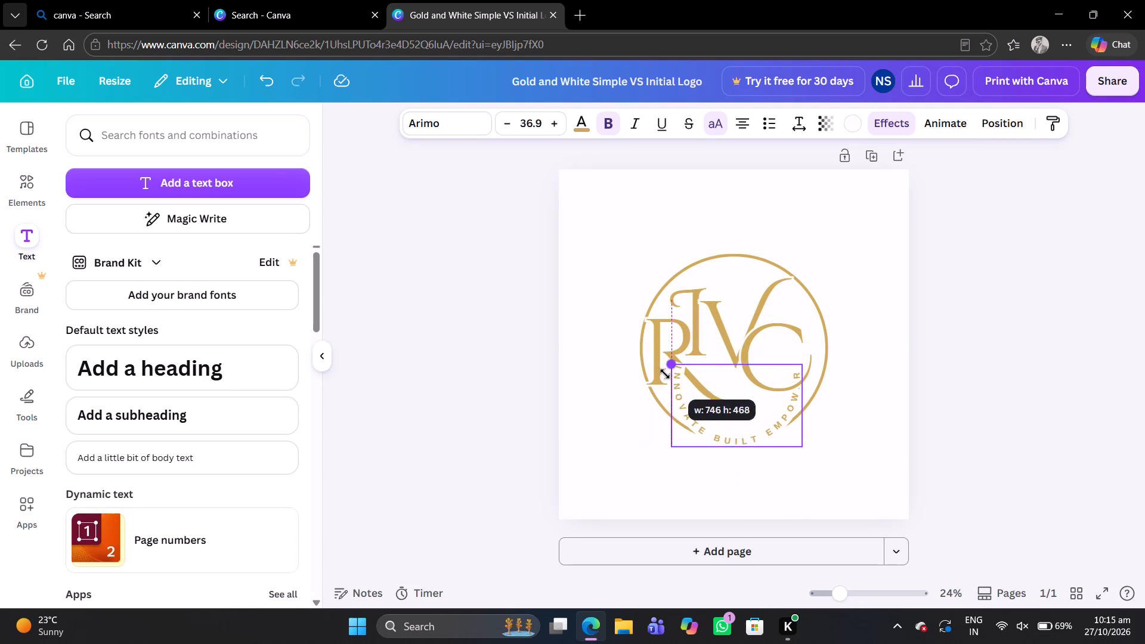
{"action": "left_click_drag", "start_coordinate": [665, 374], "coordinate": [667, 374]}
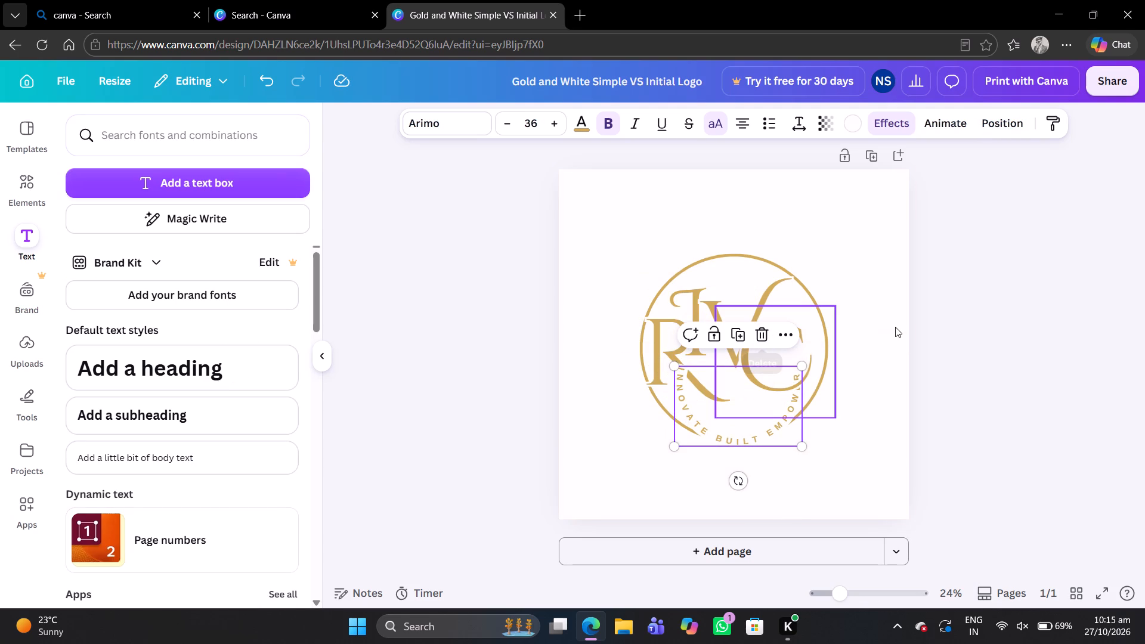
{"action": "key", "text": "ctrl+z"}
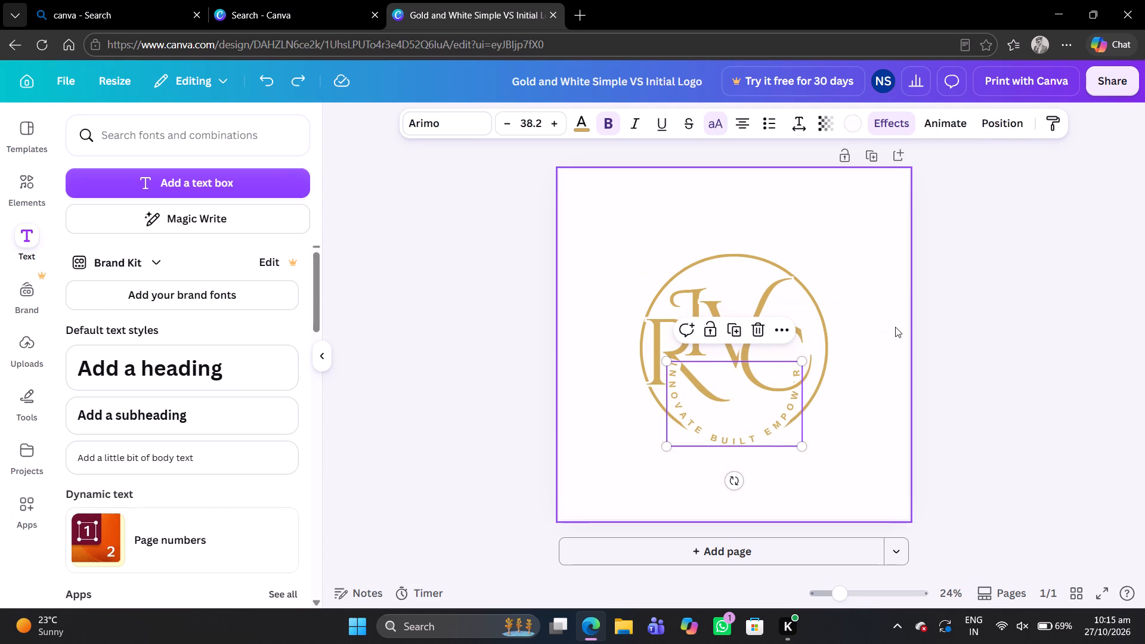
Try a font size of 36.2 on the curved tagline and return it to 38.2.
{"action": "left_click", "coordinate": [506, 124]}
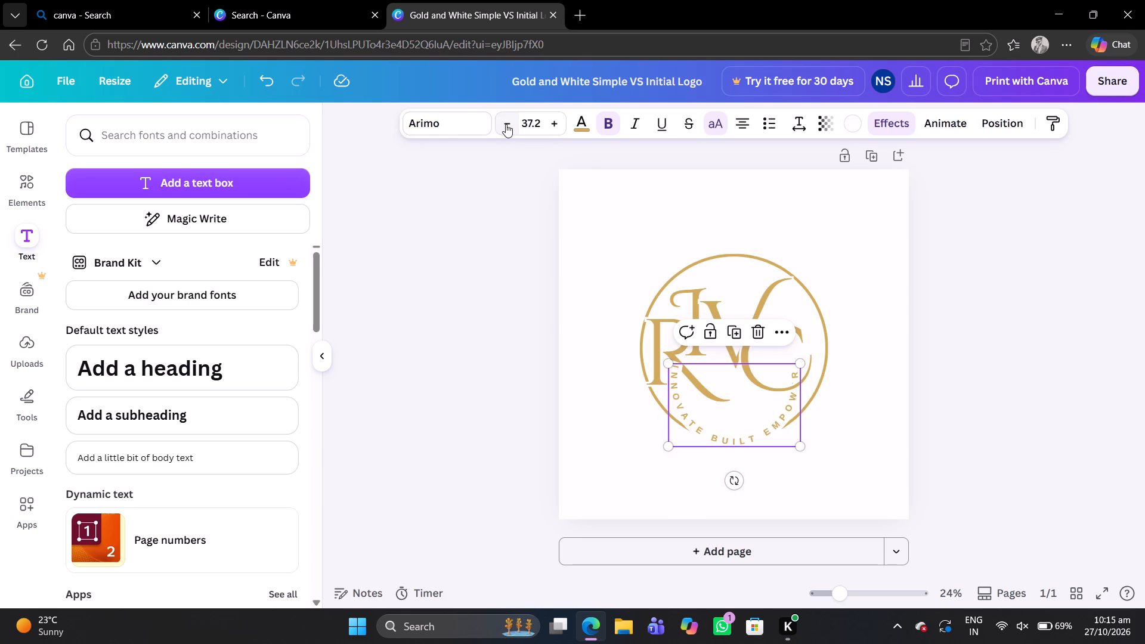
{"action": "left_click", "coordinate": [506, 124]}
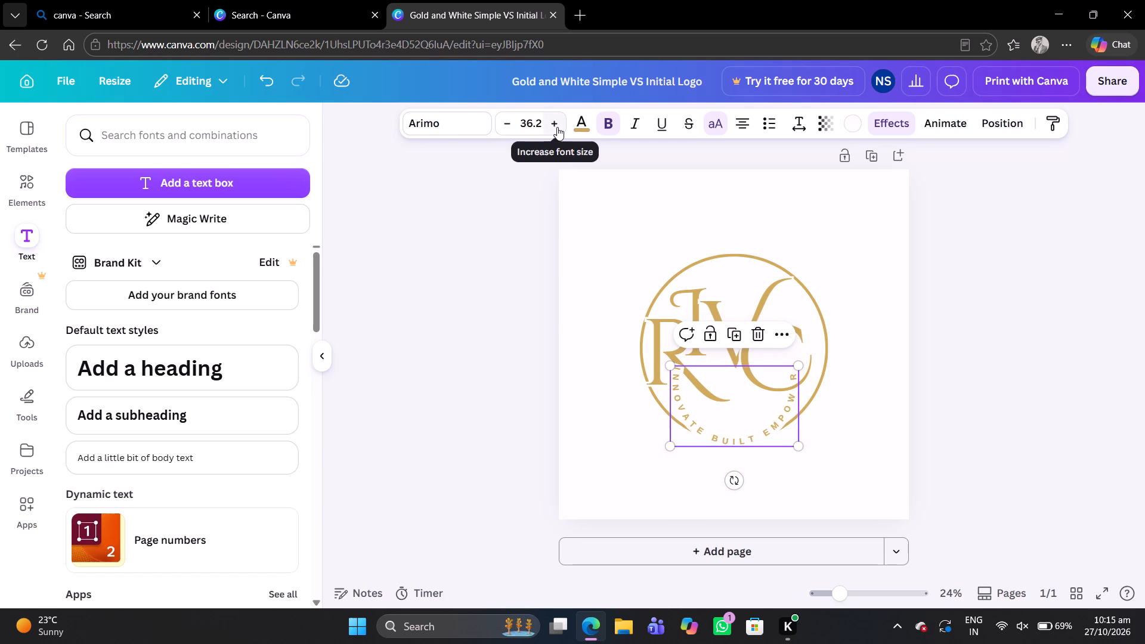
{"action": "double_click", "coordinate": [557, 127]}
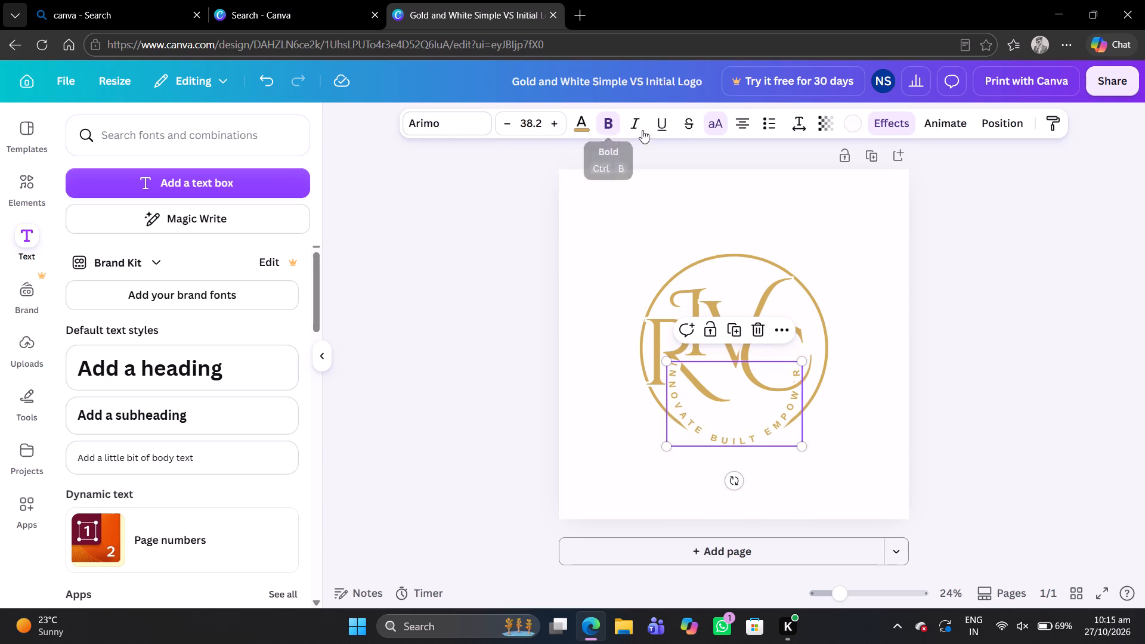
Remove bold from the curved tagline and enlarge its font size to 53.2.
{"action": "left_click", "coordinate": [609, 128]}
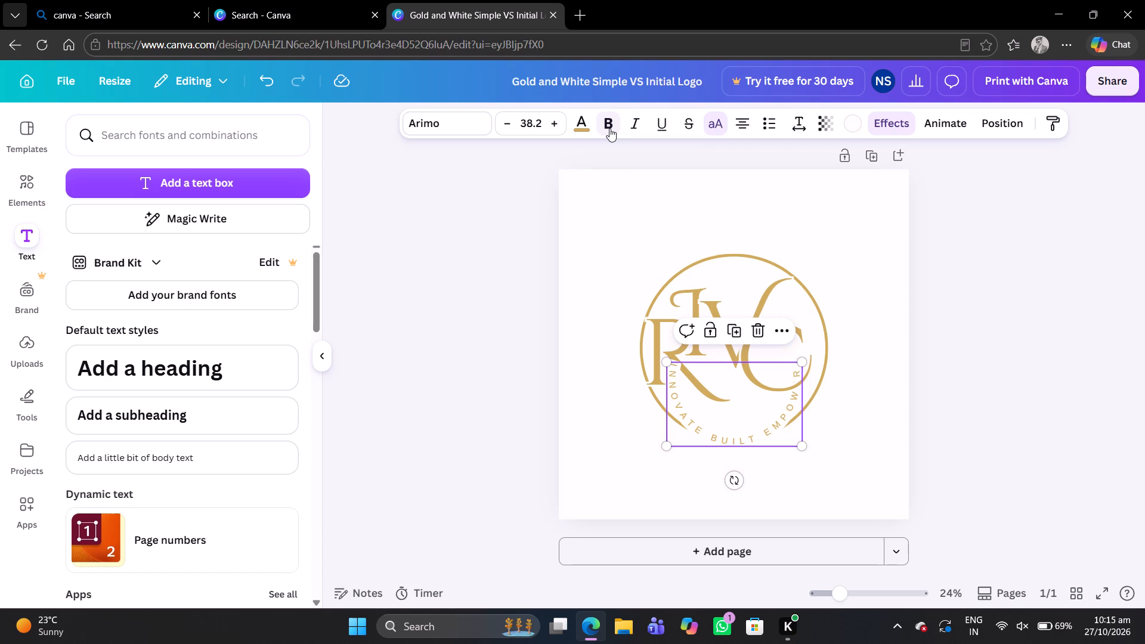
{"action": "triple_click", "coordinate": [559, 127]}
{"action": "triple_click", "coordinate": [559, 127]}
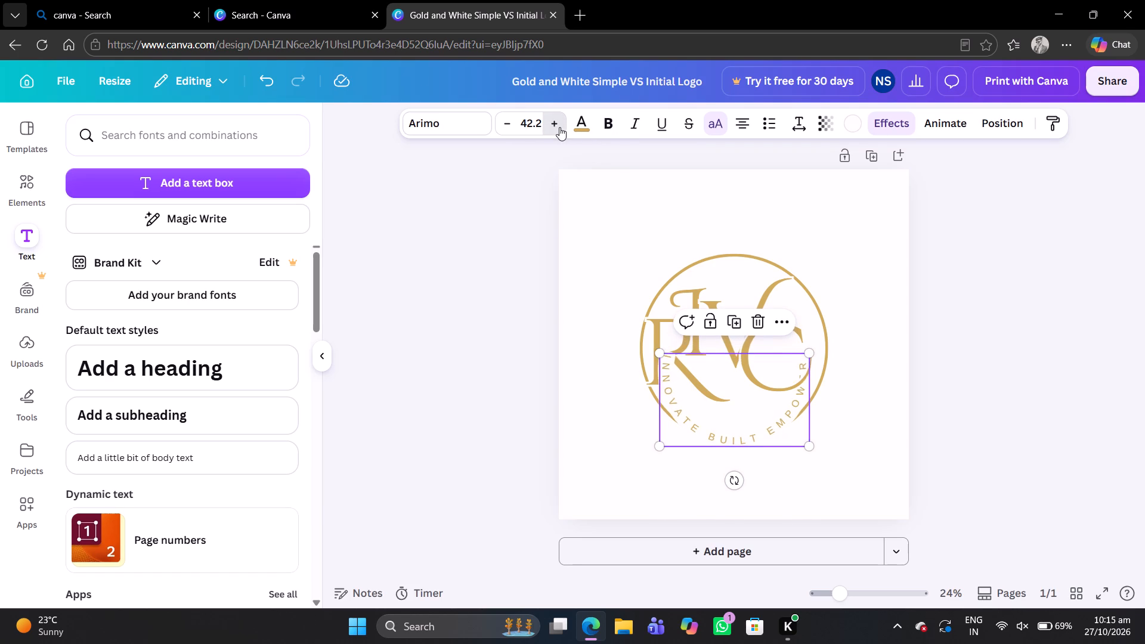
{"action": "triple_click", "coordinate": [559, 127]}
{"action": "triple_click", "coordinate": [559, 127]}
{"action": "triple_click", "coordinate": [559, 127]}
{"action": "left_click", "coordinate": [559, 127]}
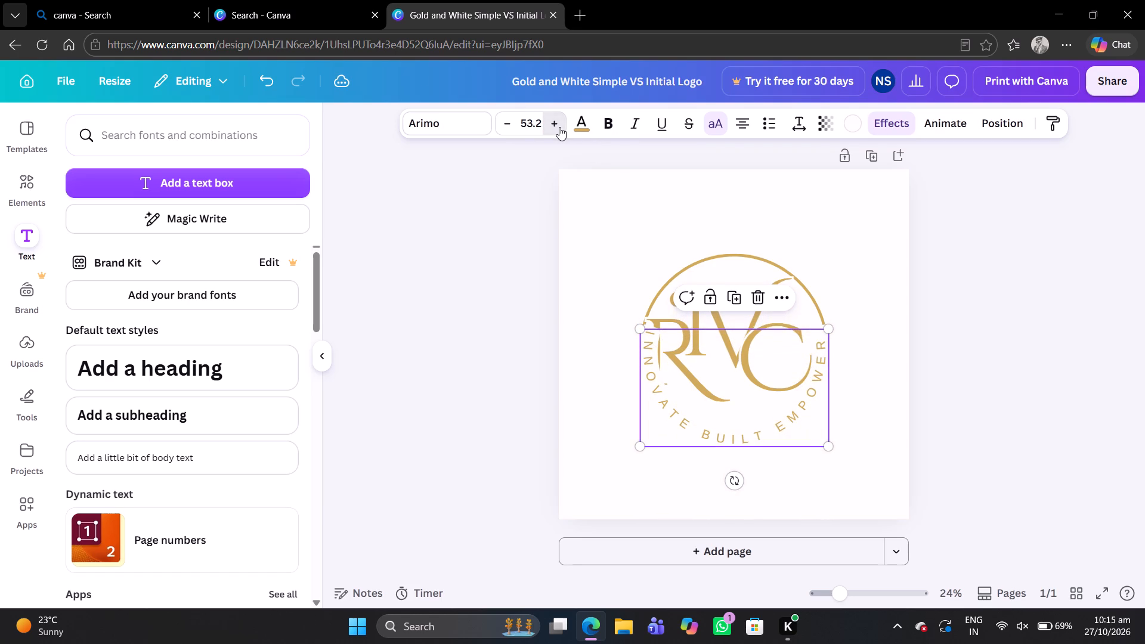
Undo the tagline's font size, bold and latest text changes, back to the wording INN BUILT EMPOWER.
{"action": "key", "text": "ctrl+z"}
{"action": "key", "text": "ctrl+z"}
{"action": "key", "text": "ctrl+z"}
{"action": "key", "text": "ctrl+z"}
{"action": "key", "text": "ctrl+z"}
{"action": "key", "text": "ctrl+z"}
{"action": "key", "text": "ctrl+z"}
{"action": "key", "text": "ctrl+z"}
{"action": "key", "text": "ctrl+z"}
{"action": "key", "text": "ctrl+z"}
{"action": "key", "text": "ctrl+z"}
{"action": "key", "text": "ctrl+z"}
{"action": "key", "text": "ctrl+z"}
{"action": "key", "text": "ctrl+z"}
{"action": "key", "text": "ctrl+z"}
{"action": "key", "text": "ctrl+z"}
{"action": "key", "text": "ctrl+z"}
{"action": "key", "text": "ctrl+z"}
{"action": "key", "text": "ctrl+z"}
{"action": "key", "text": "ctrl+z"}
{"action": "key", "text": "ctrl+z"}
{"action": "key", "text": "ctrl+z"}
{"action": "key", "text": "ctrl+z"}
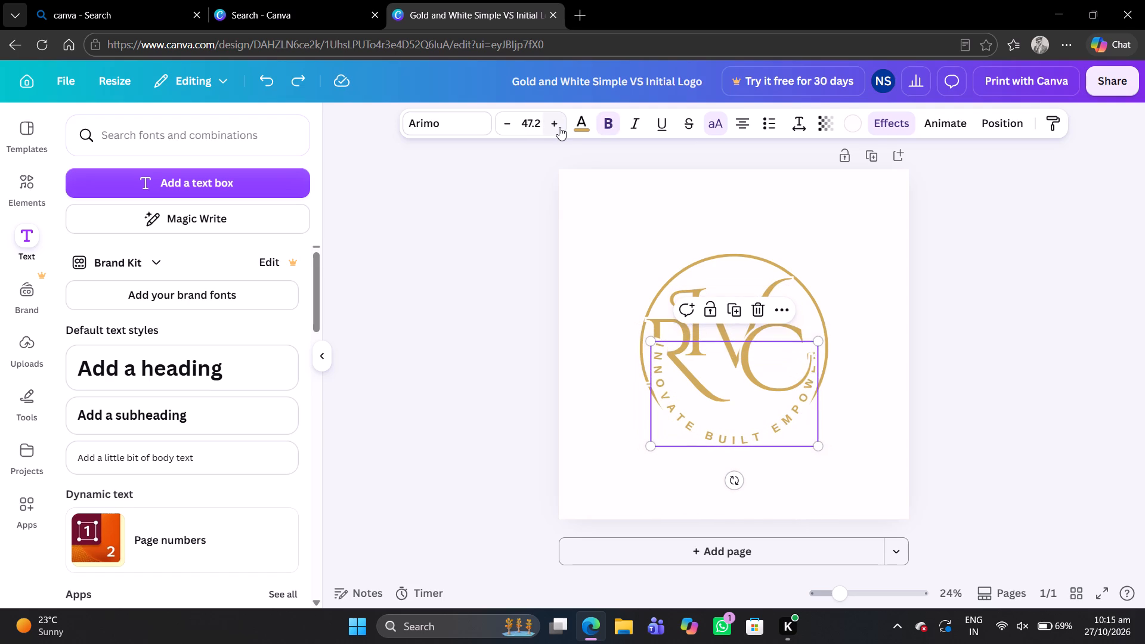
{"action": "key", "text": "ctrl+z"}
{"action": "key", "text": "ctrl+z"}
{"action": "key", "text": "ctrl+z"}
{"action": "key", "text": "ctrl+z"}
{"action": "key", "text": "ctrl+z"}
{"action": "key", "text": "ctrl+z"}
{"action": "key", "text": "ctrl+z"}
{"action": "key", "text": "ctrl+z"}
{"action": "key", "text": "ctrl+z"}
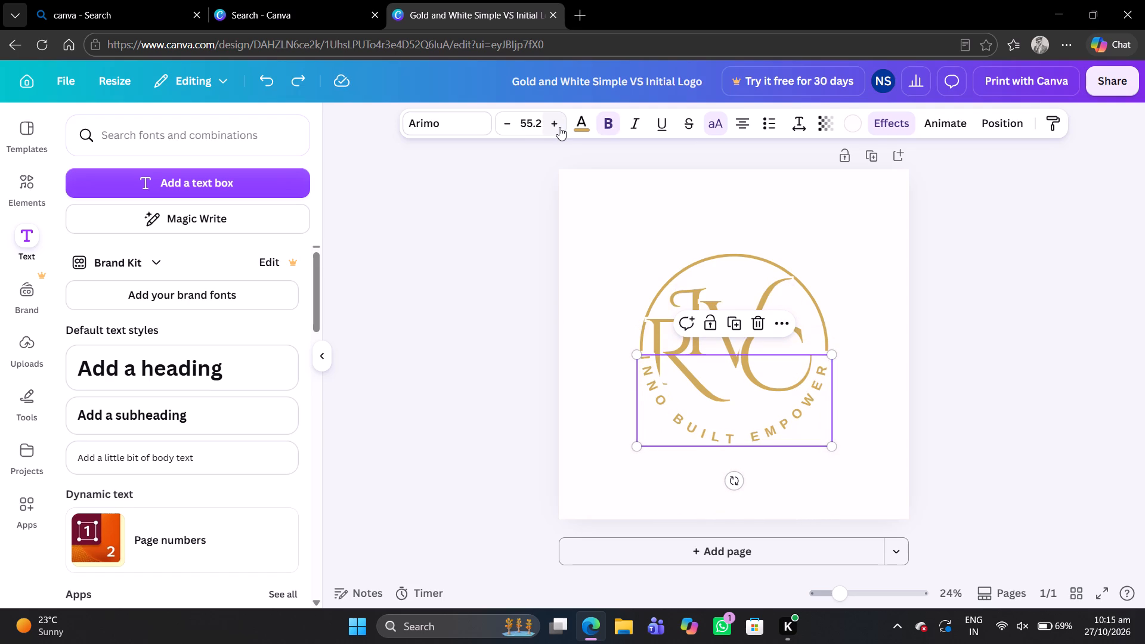
{"action": "key", "text": "ctrl+z"}
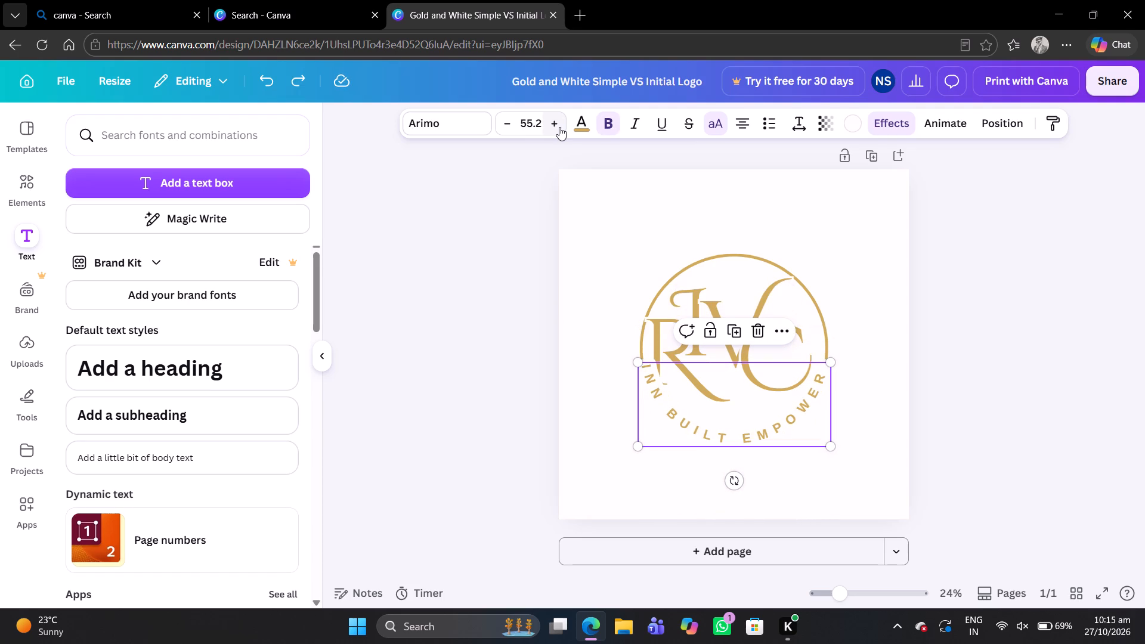
Extend the word INN in the curved tagline so that it reads INNOVATE BUILT EMPOWER.
{"action": "left_click", "coordinate": [677, 411]}
{"action": "left_click", "coordinate": [681, 428]}
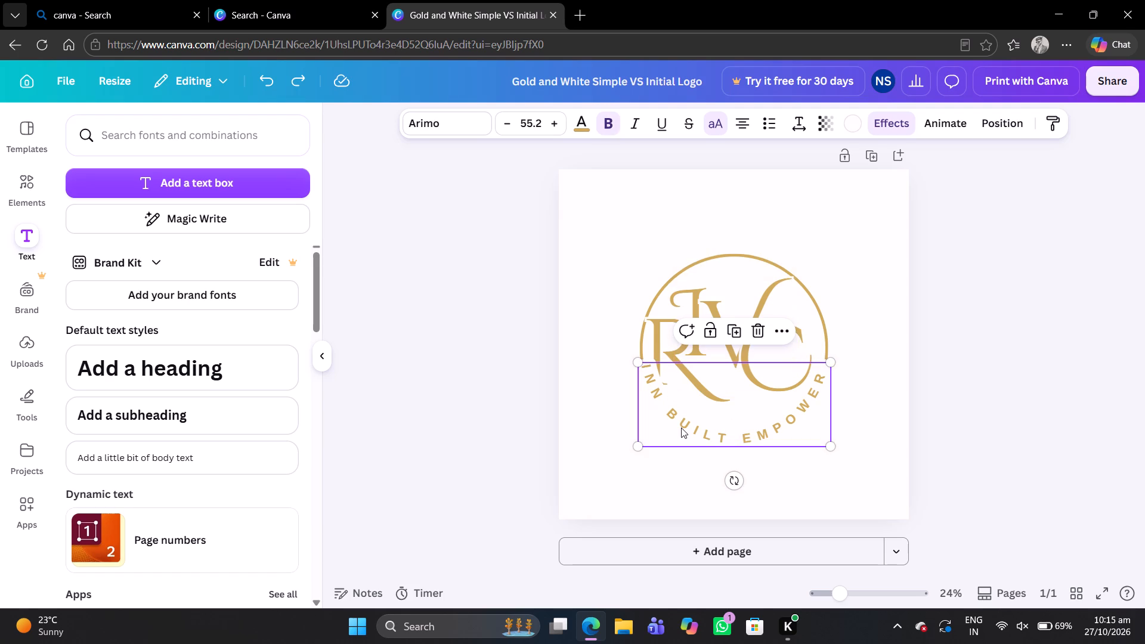
{"action": "left_click", "coordinate": [692, 435]}
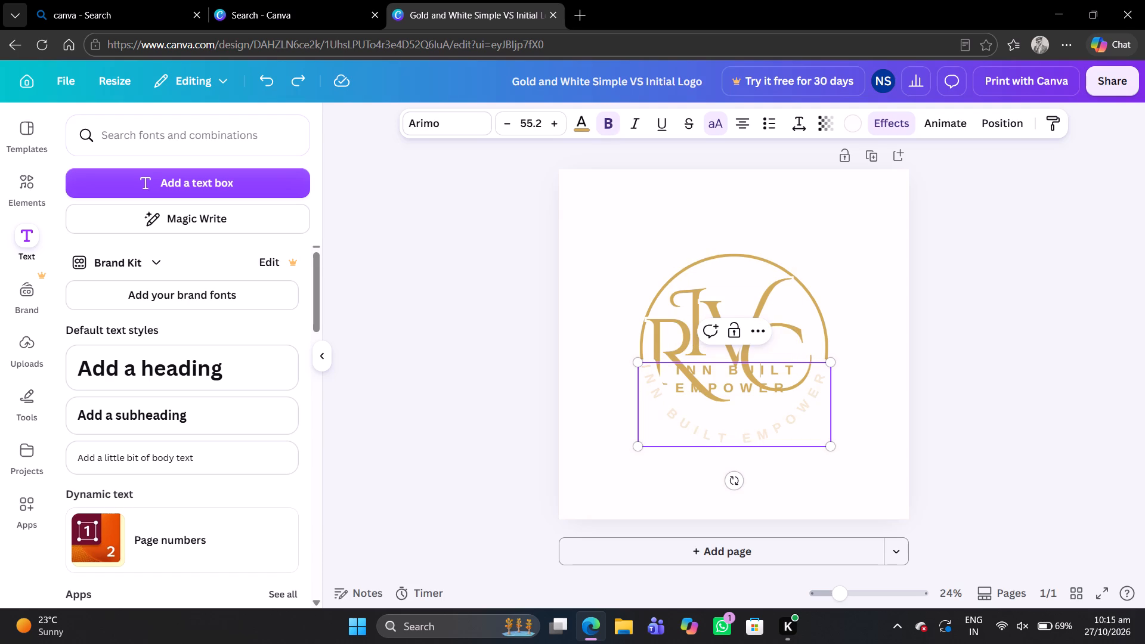
{"action": "left_click", "coordinate": [715, 371]}
{"action": "type", "text": "oc"}
{"action": "key", "text": "BackSpace"}
{"action": "type", "text": "vate"}
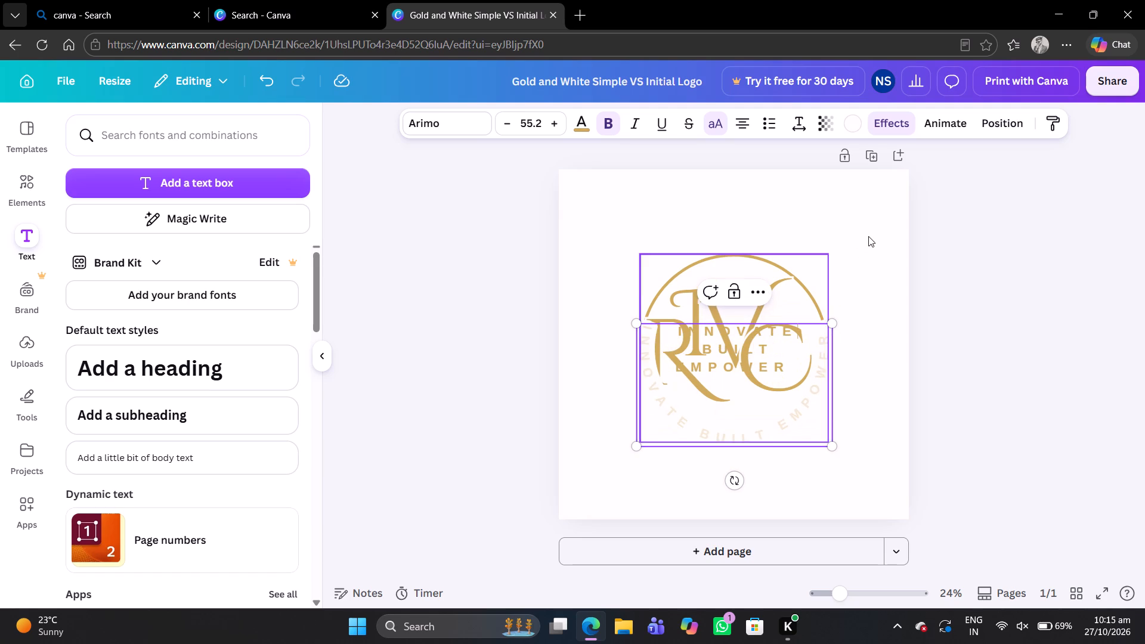
{"action": "left_click", "coordinate": [870, 234]}
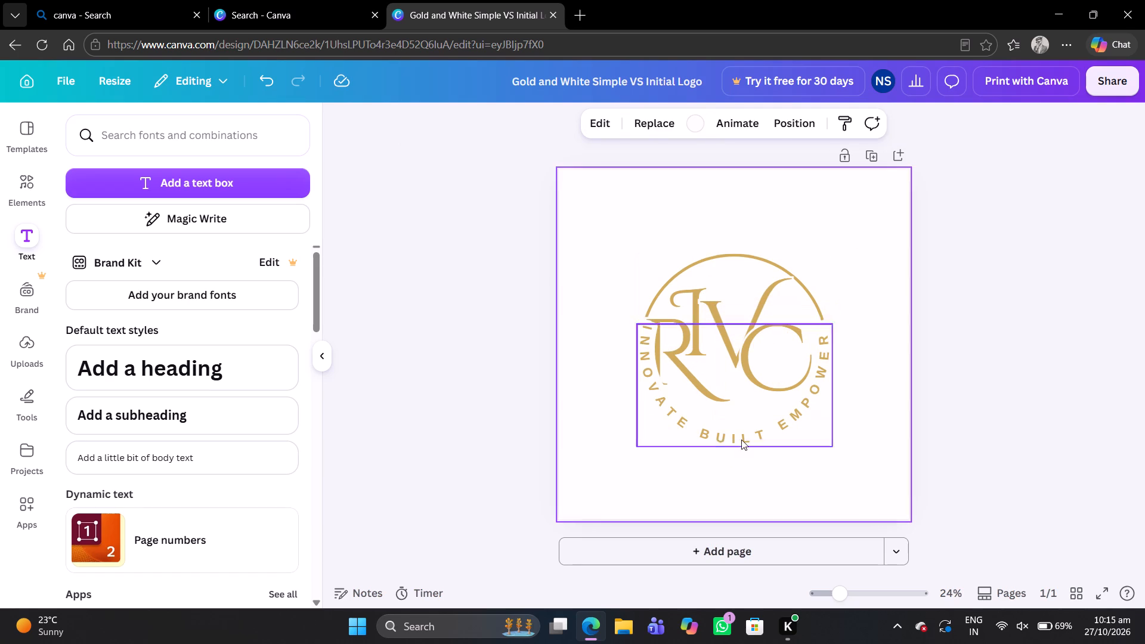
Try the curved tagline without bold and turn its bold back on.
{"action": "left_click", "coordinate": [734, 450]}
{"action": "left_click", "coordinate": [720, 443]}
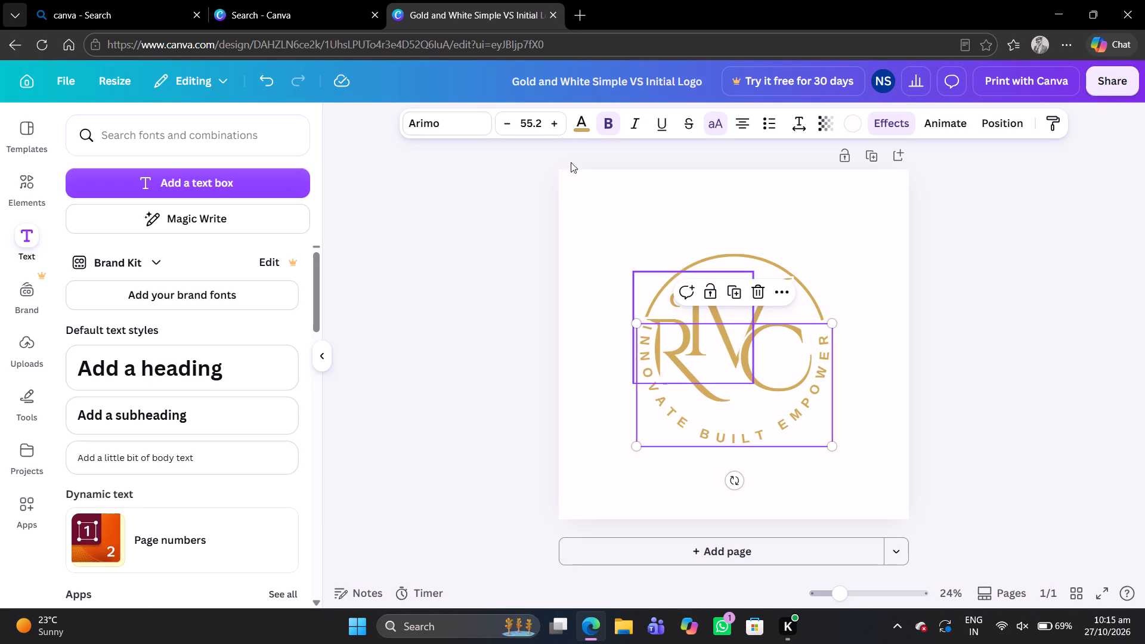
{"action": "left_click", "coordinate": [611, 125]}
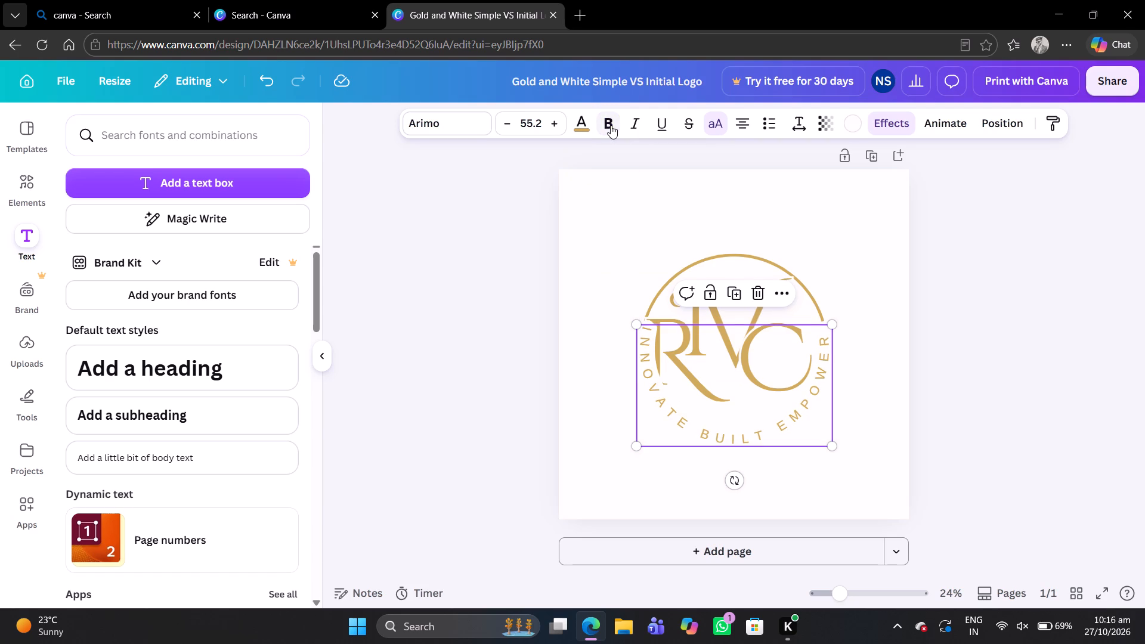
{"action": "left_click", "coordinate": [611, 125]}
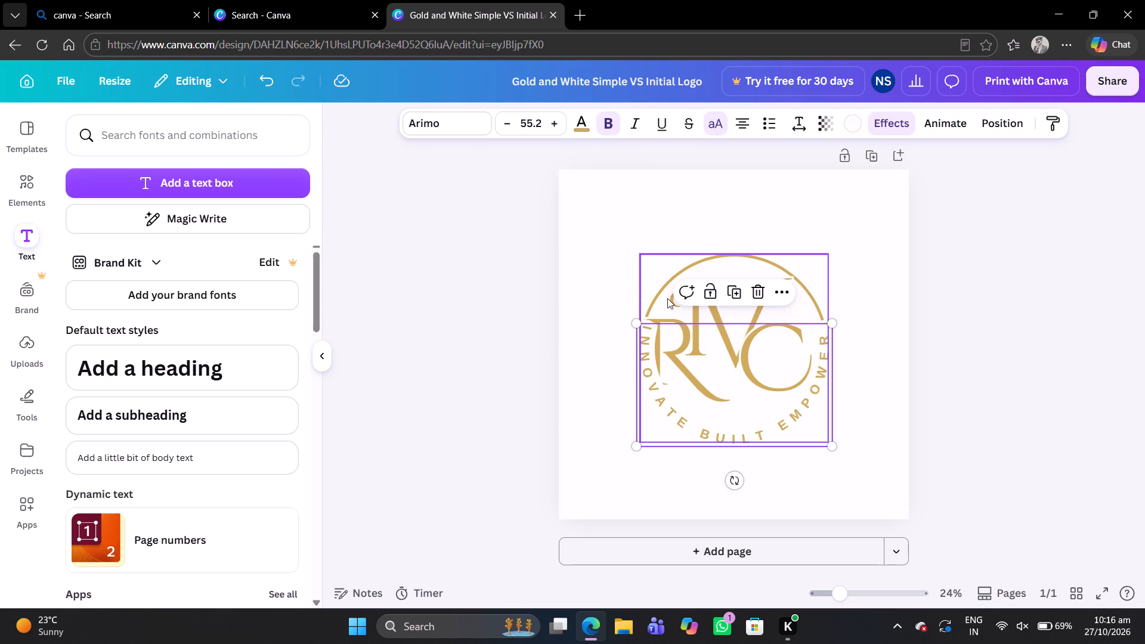
Reduce the curved tagline's letter spacing to 26 and remove its bold formatting.
{"action": "left_click", "coordinate": [799, 133]}
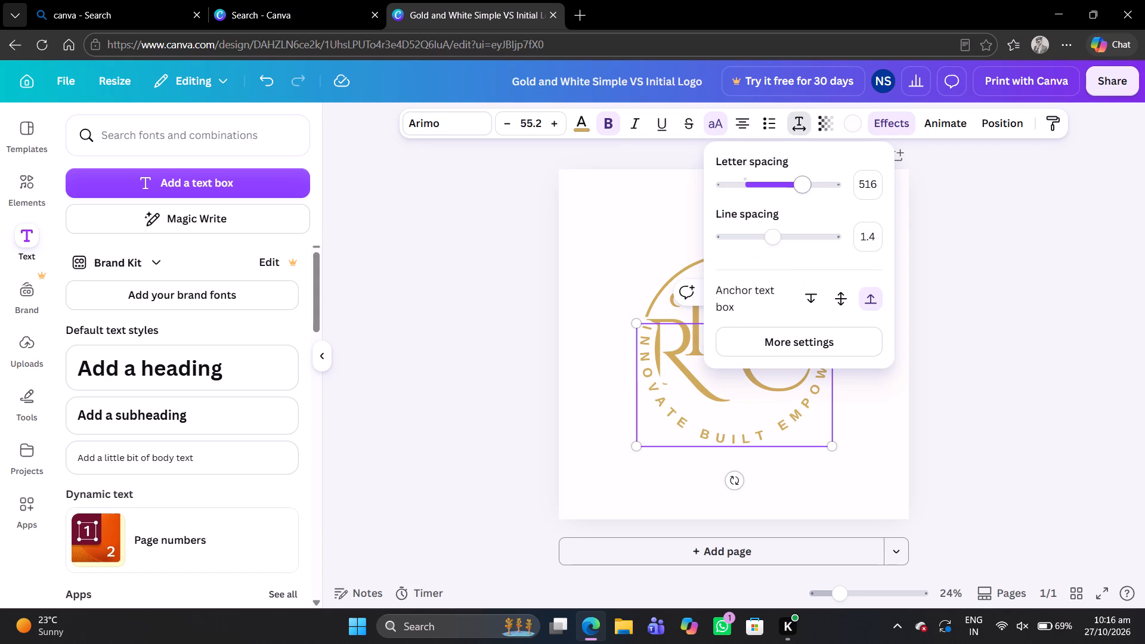
{"action": "left_click_drag", "start_coordinate": [800, 193], "coordinate": [769, 193]}
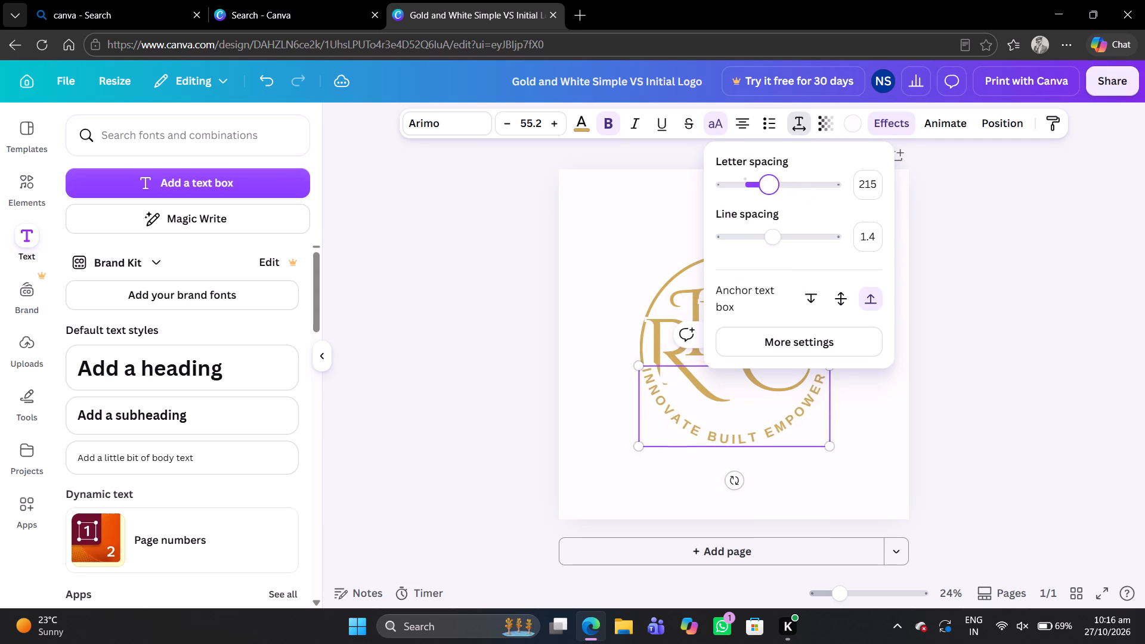
{"action": "left_click_drag", "start_coordinate": [769, 193], "coordinate": [751, 199]}
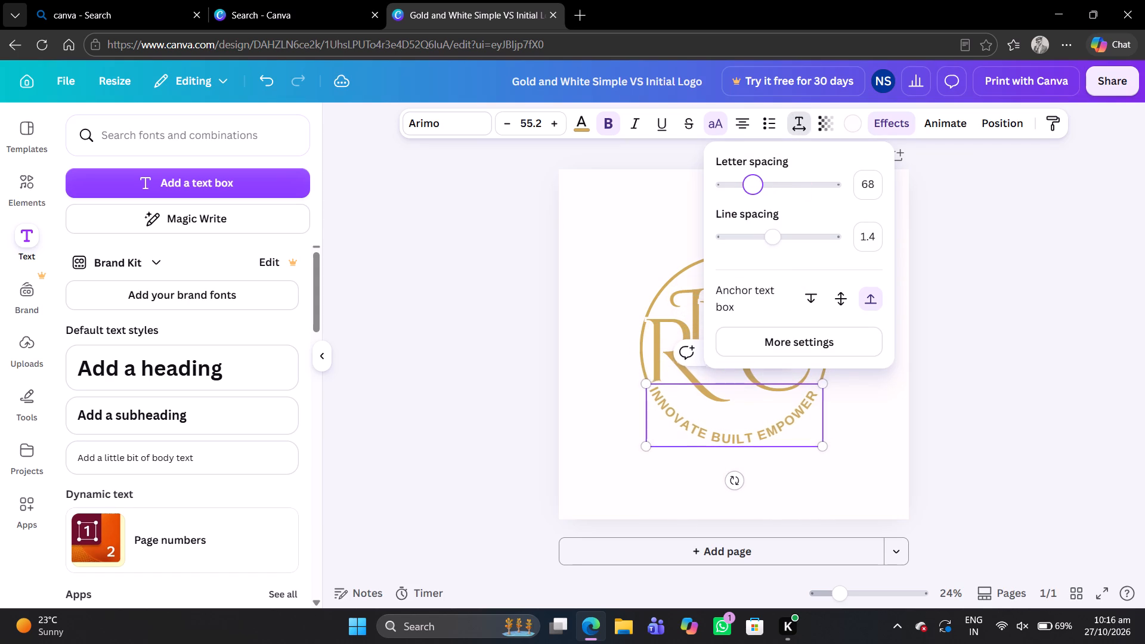
{"action": "left_click_drag", "start_coordinate": [751, 199], "coordinate": [747, 199]}
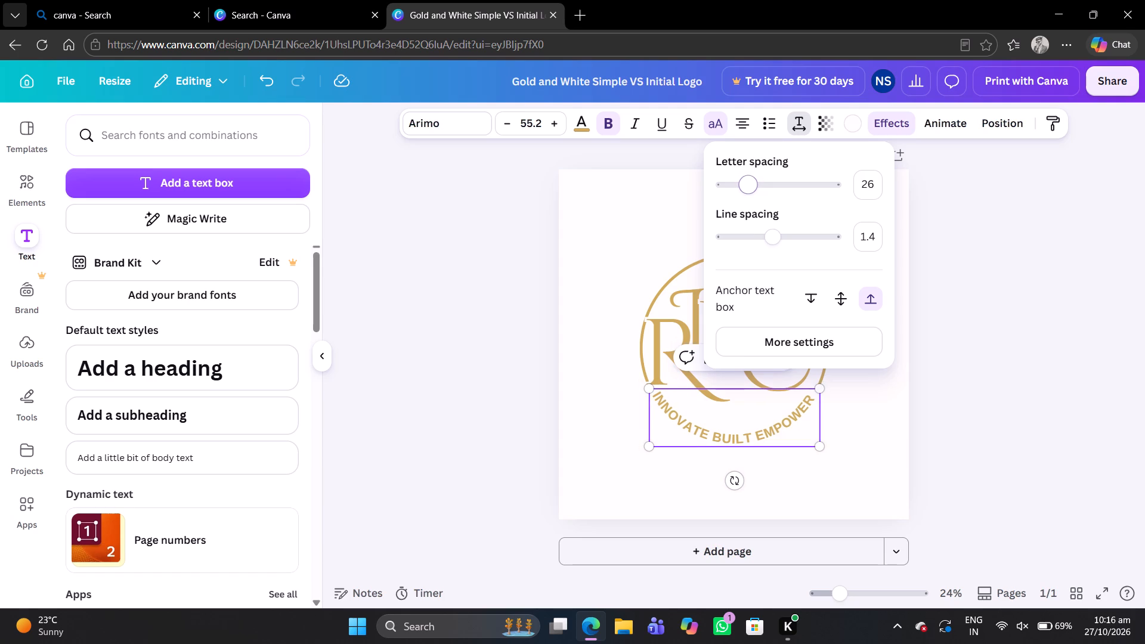
{"action": "left_click", "coordinate": [606, 122]}
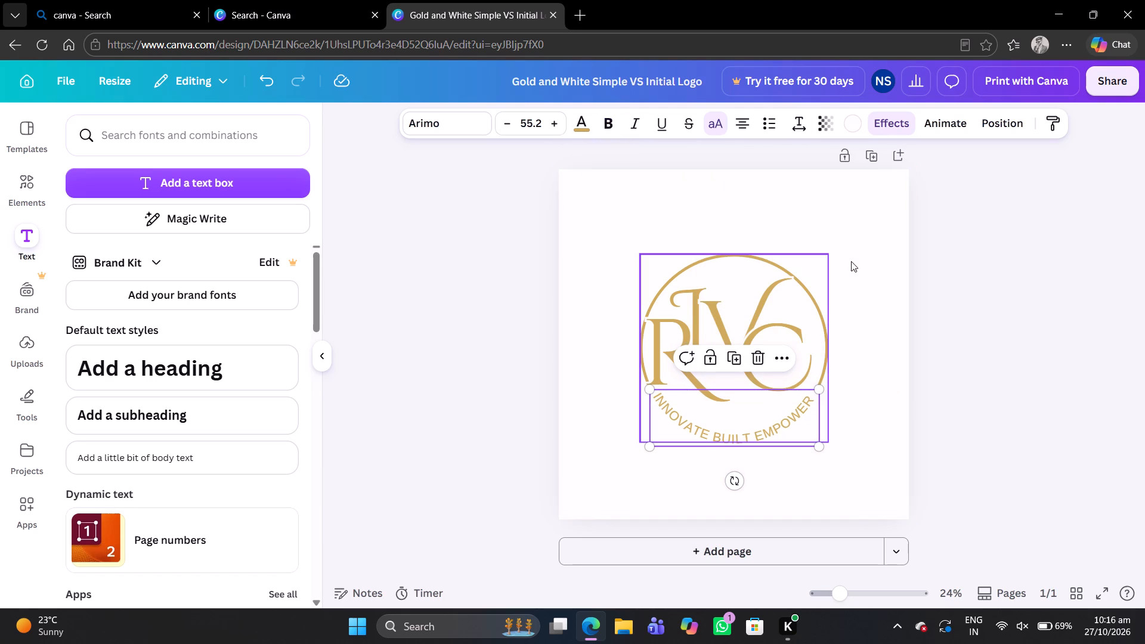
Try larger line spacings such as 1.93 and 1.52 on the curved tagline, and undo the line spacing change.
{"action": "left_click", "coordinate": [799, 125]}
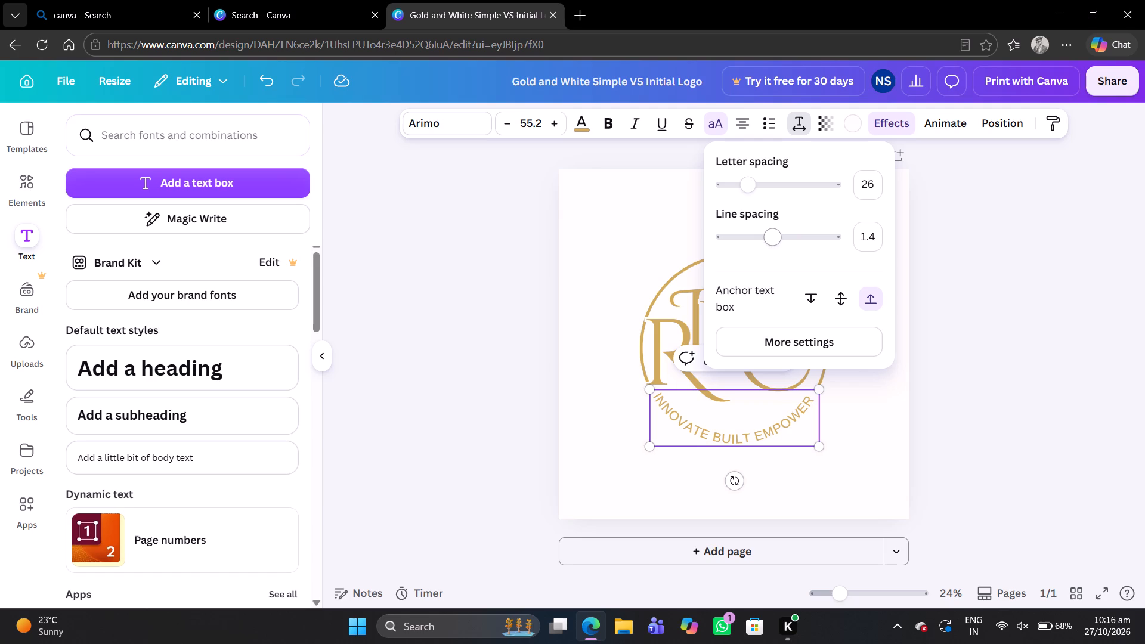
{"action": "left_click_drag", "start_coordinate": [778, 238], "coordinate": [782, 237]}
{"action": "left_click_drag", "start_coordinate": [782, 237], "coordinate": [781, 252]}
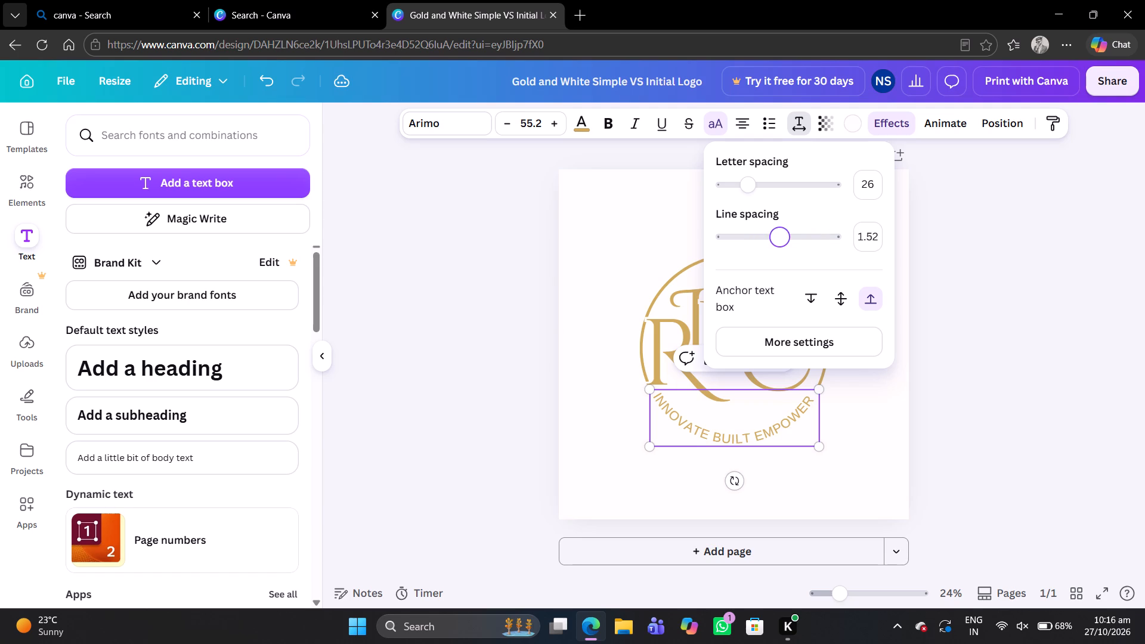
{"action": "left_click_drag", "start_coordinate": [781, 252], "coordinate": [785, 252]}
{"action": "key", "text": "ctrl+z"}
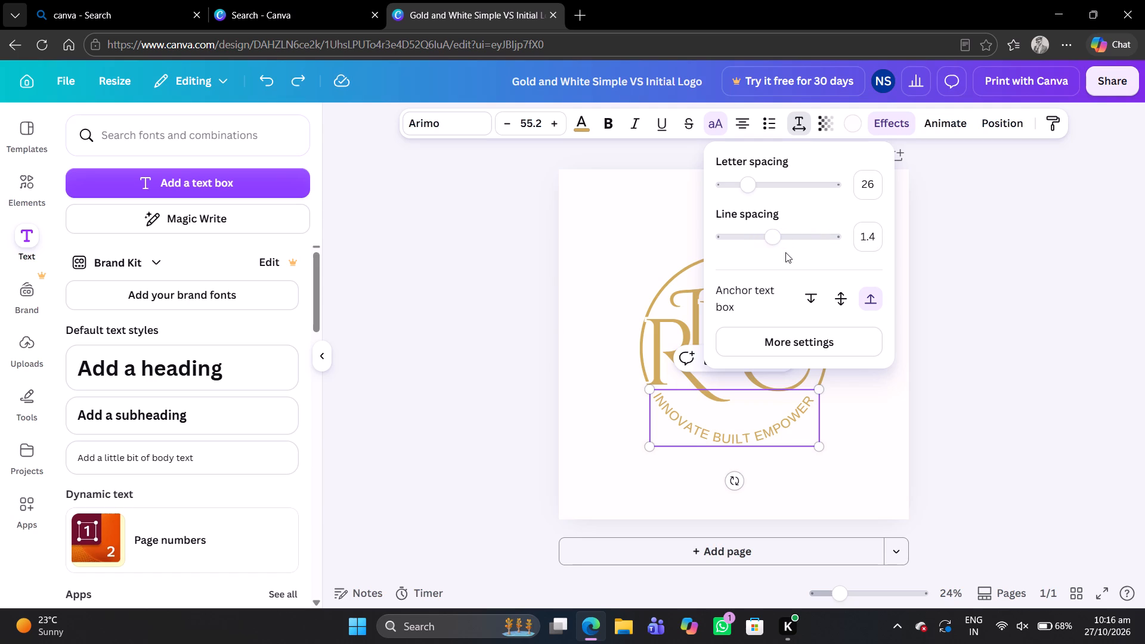
Set the curved tagline's letter spacing to 62.
{"action": "left_click", "coordinate": [750, 185]}
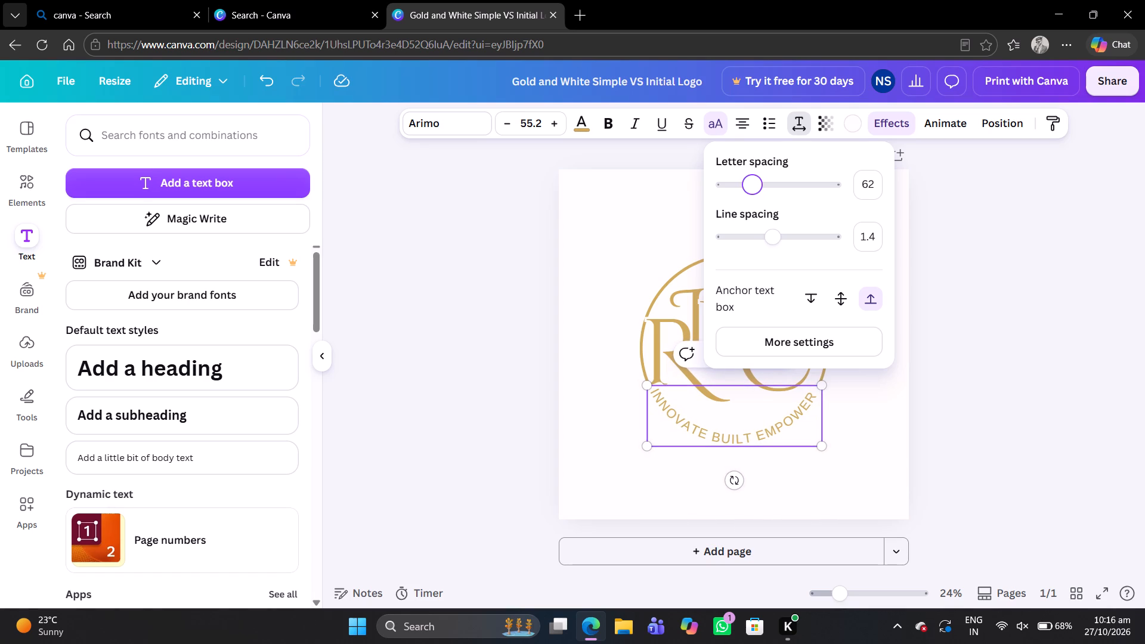
{"action": "left_click", "coordinate": [939, 425]}
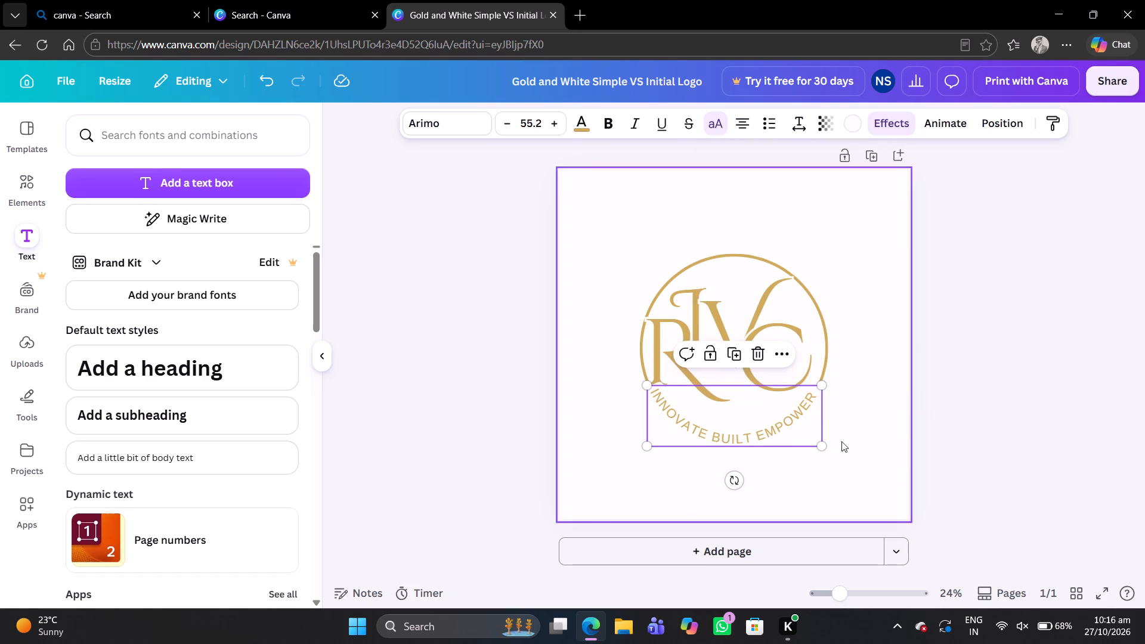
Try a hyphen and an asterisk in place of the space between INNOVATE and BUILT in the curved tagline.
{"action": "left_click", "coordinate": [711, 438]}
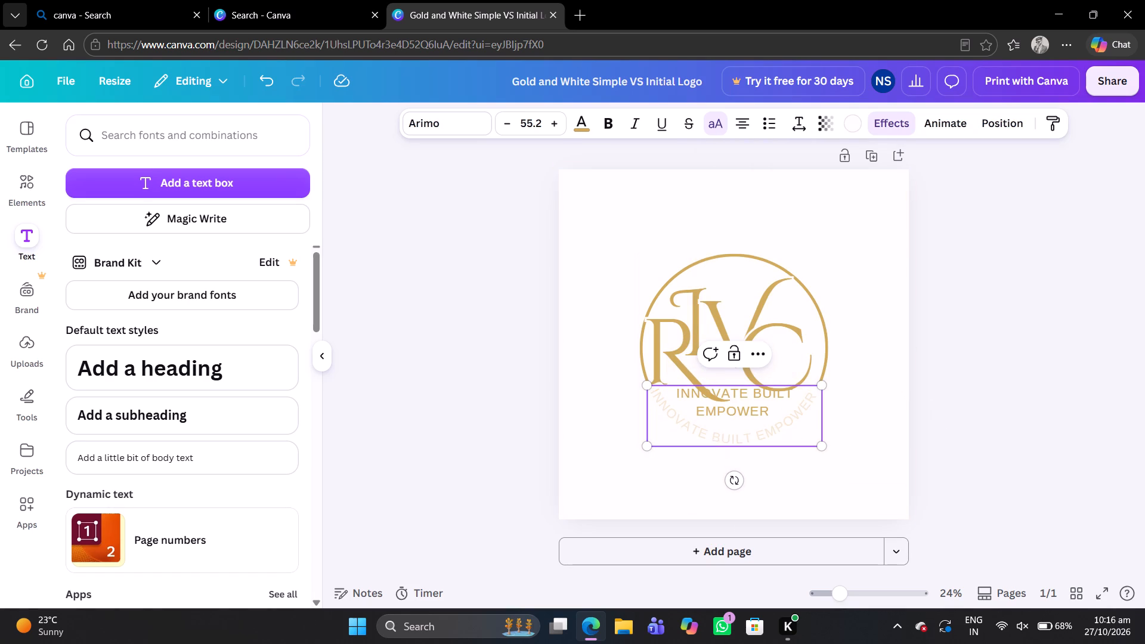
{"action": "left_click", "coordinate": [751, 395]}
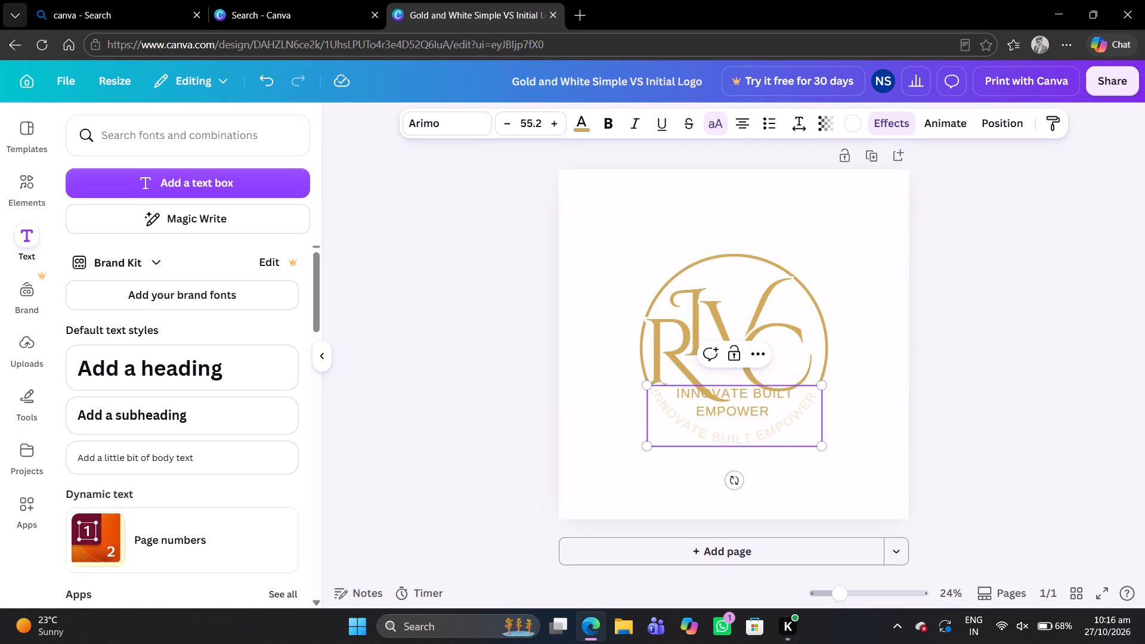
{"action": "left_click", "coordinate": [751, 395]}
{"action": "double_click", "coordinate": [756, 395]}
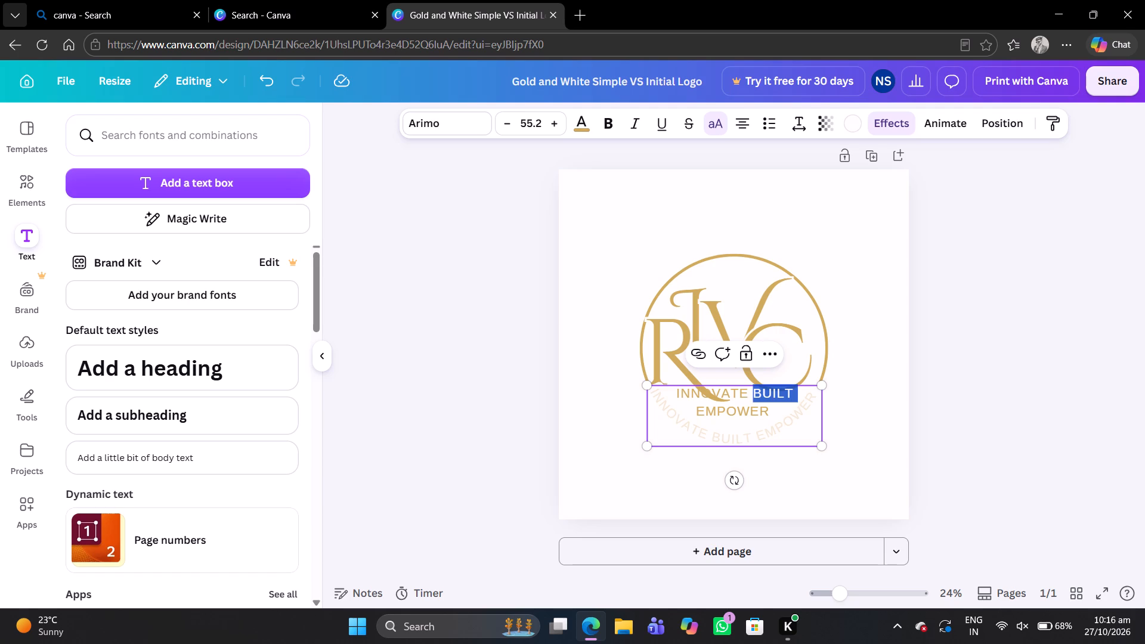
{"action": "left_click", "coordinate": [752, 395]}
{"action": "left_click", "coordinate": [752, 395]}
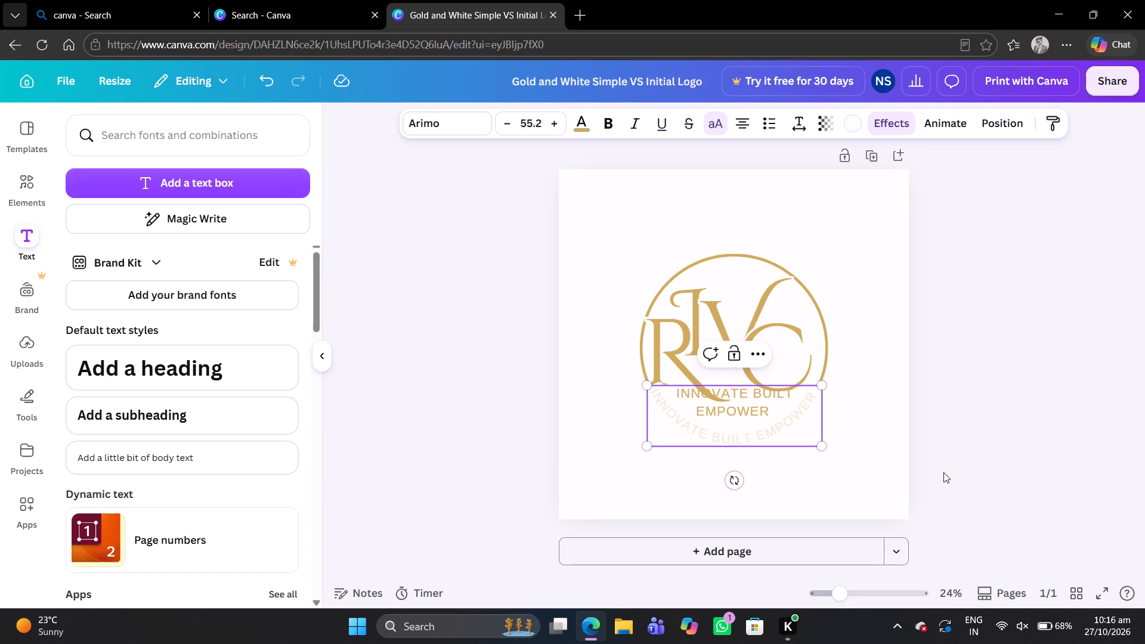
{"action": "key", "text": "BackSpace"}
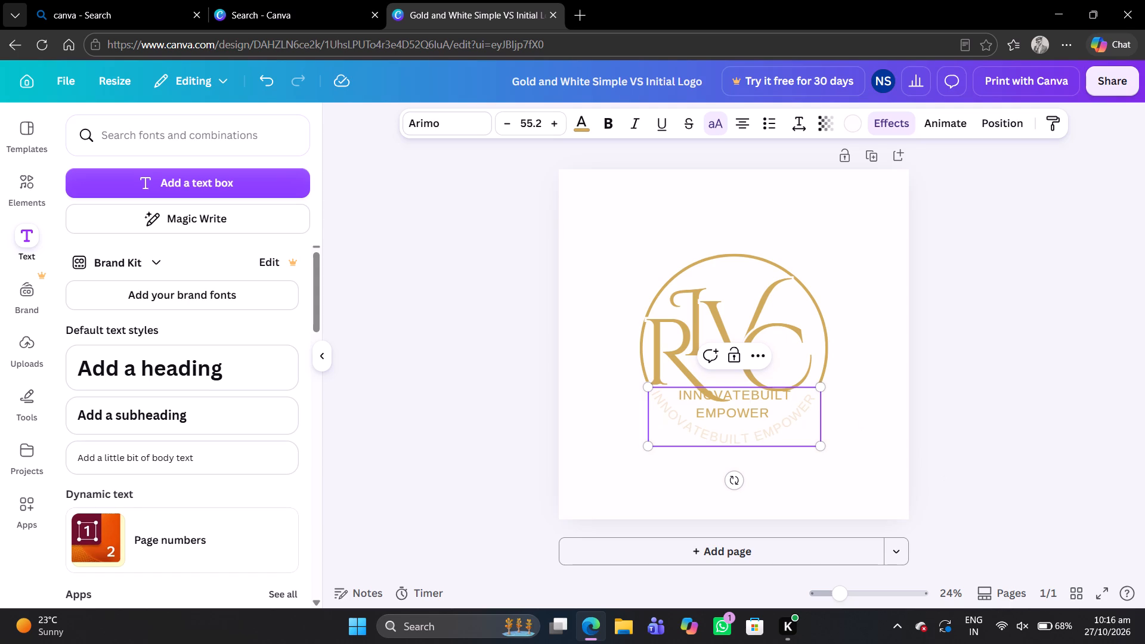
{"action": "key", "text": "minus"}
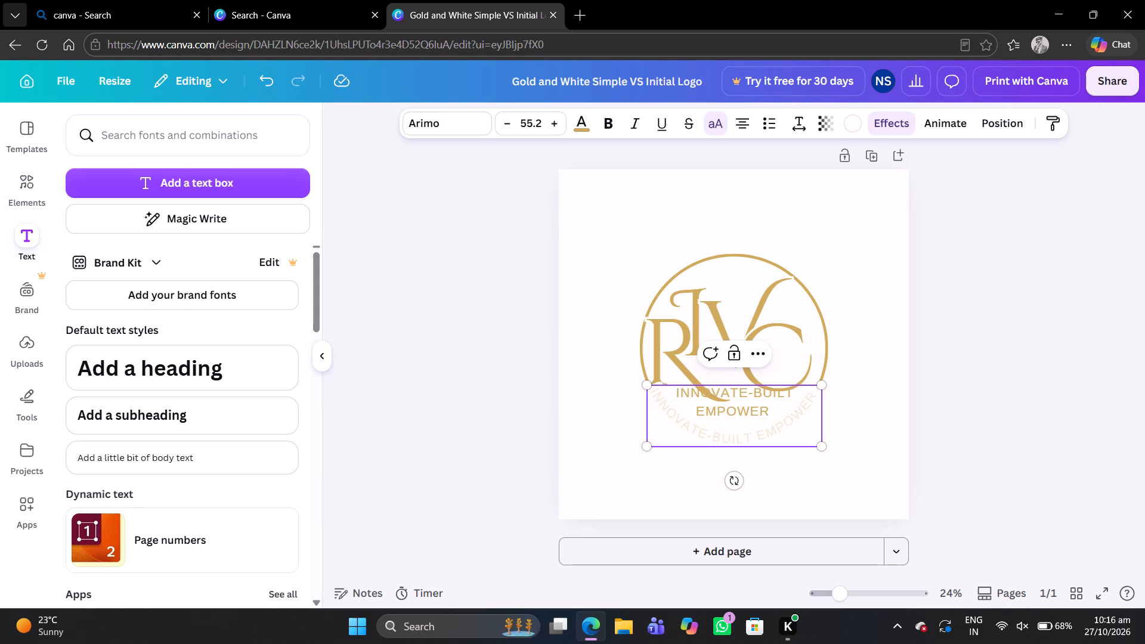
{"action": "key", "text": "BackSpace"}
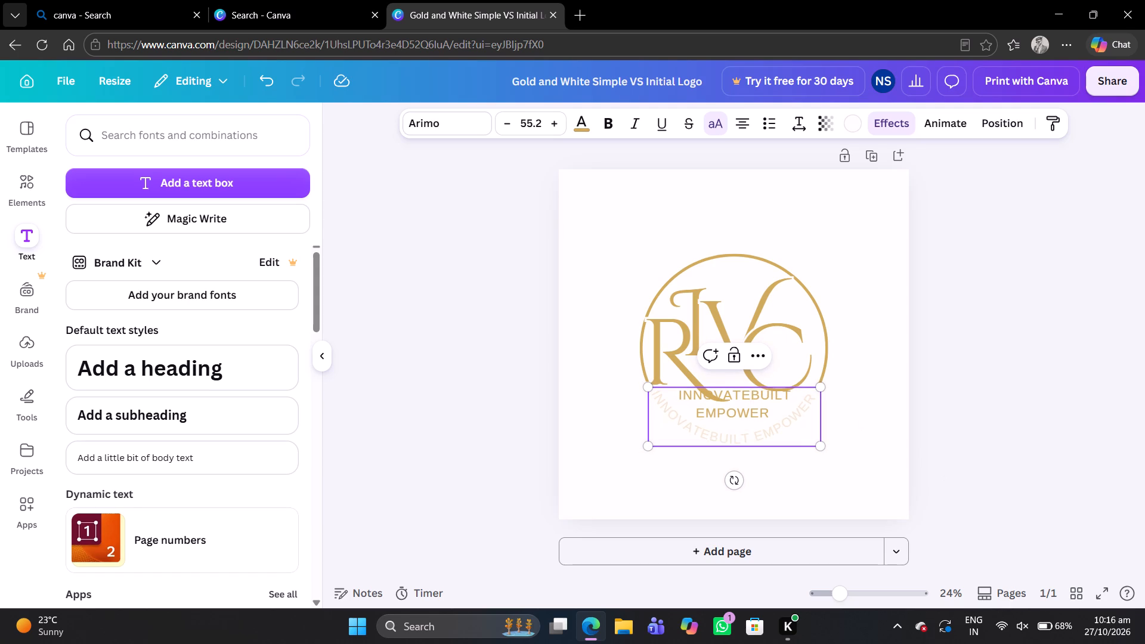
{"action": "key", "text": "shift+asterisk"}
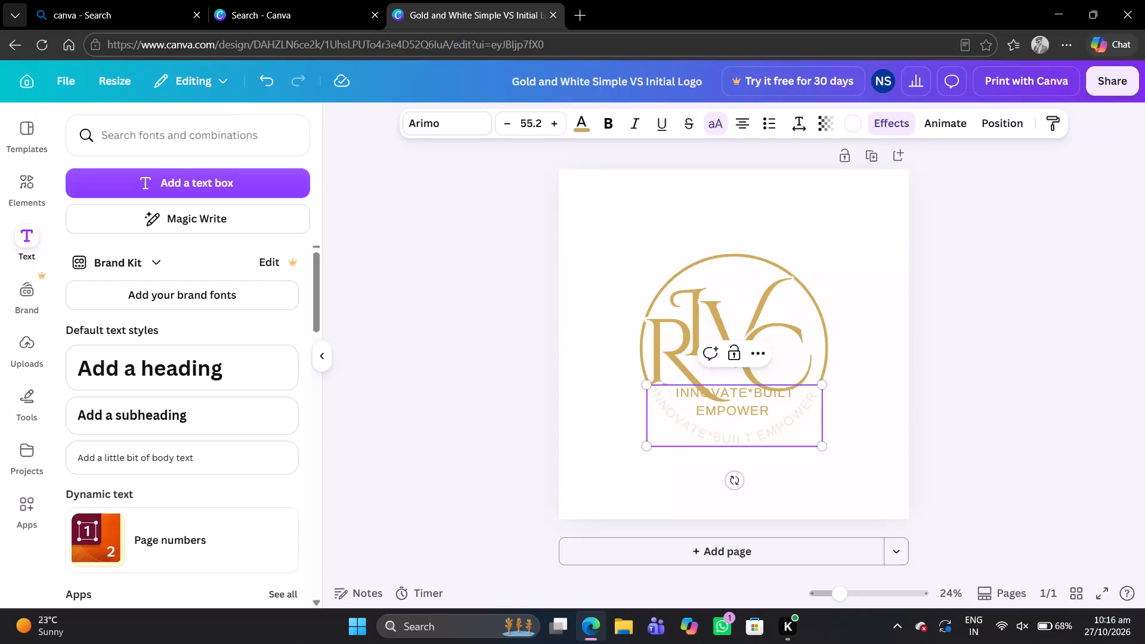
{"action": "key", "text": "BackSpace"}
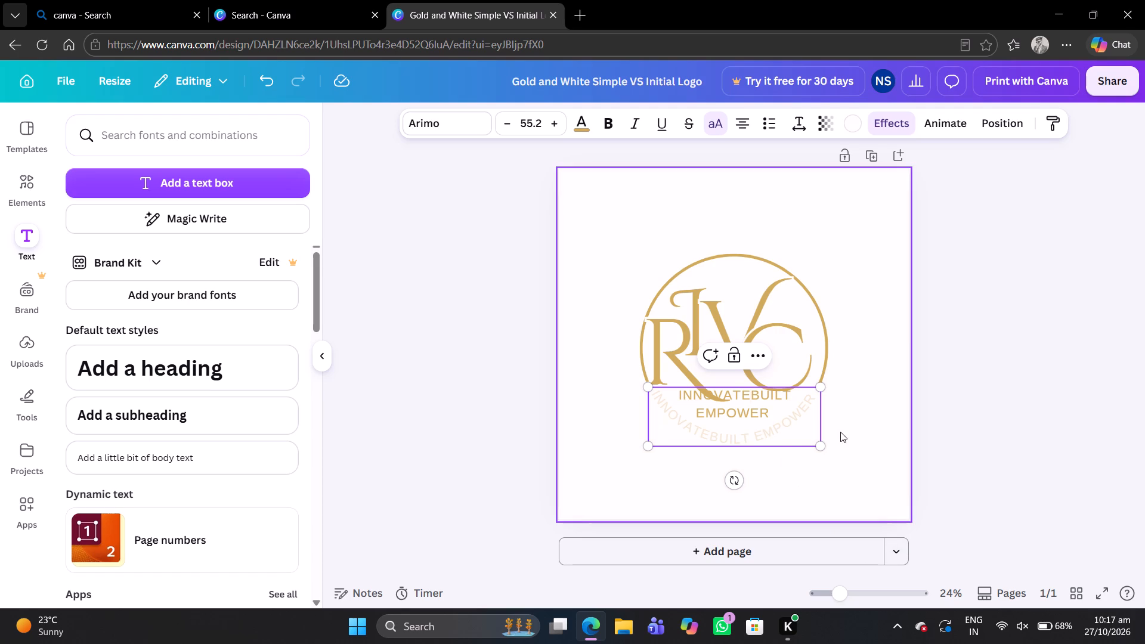
Separate the three words of the curved tagline INNOVATE BUILT EMPOWER with double spaces.
{"action": "key", "text": "space"}
{"action": "key", "text": "space"}
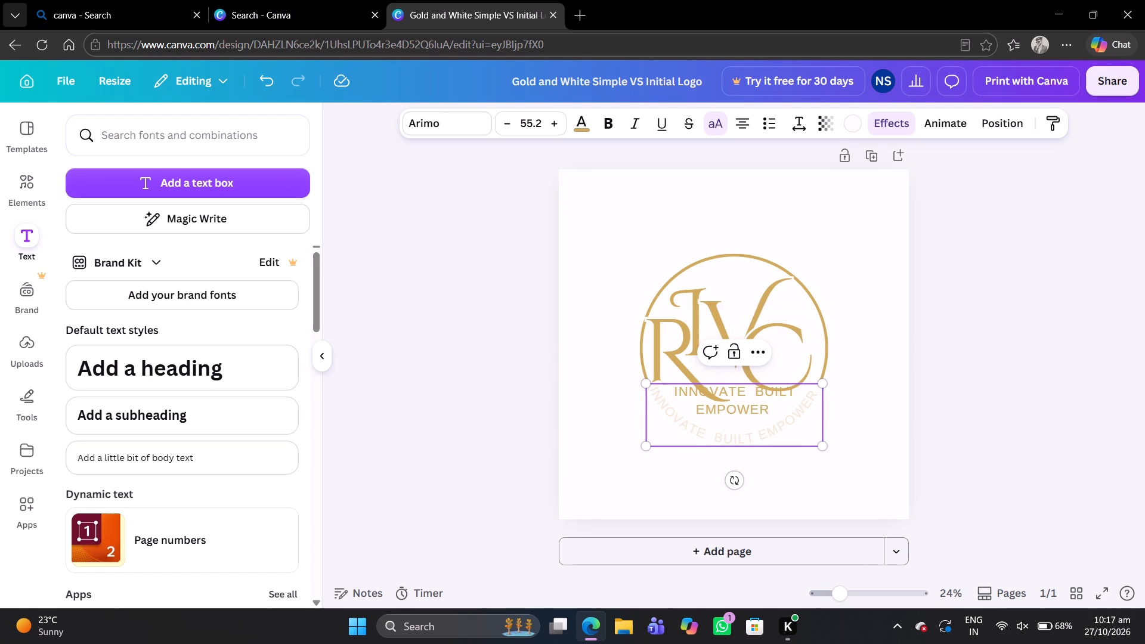
{"action": "left_click", "coordinate": [802, 395]}
{"action": "key", "text": "space"}
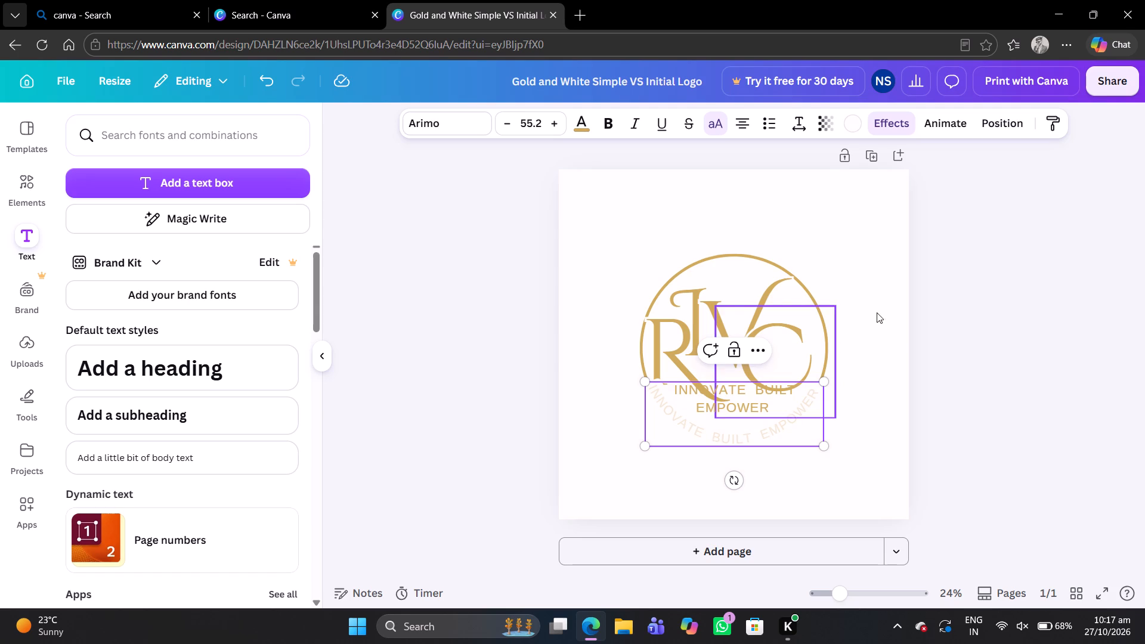
{"action": "left_click", "coordinate": [1053, 355]}
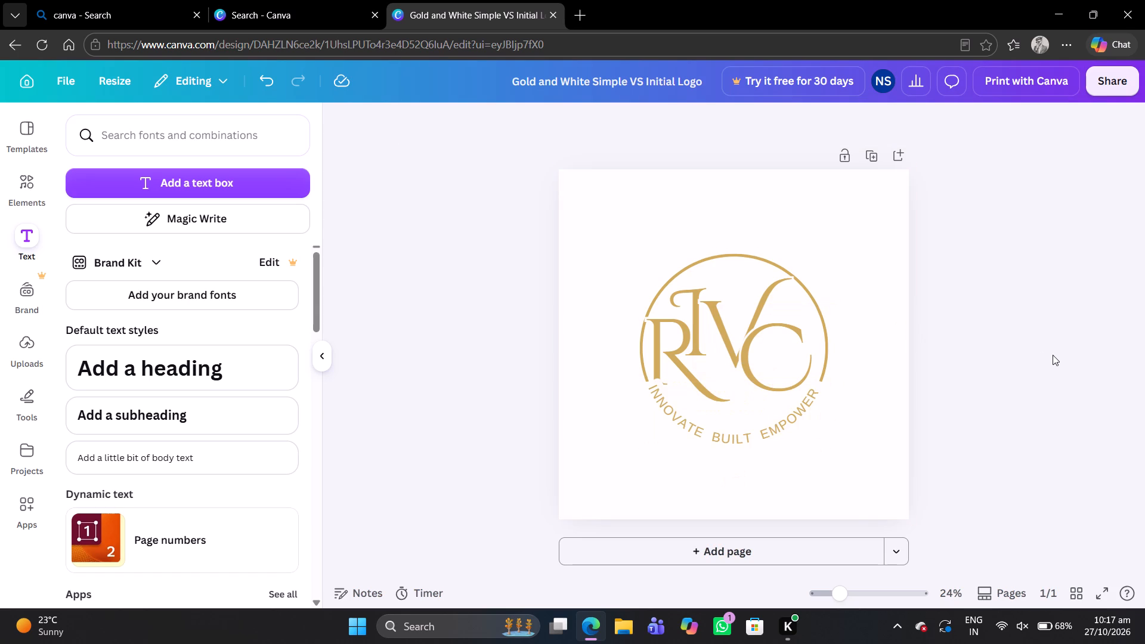
Move the letter C slightly to the right, closer to the circle's edge.
{"action": "left_click_drag", "start_coordinate": [793, 346], "coordinate": [804, 346]}
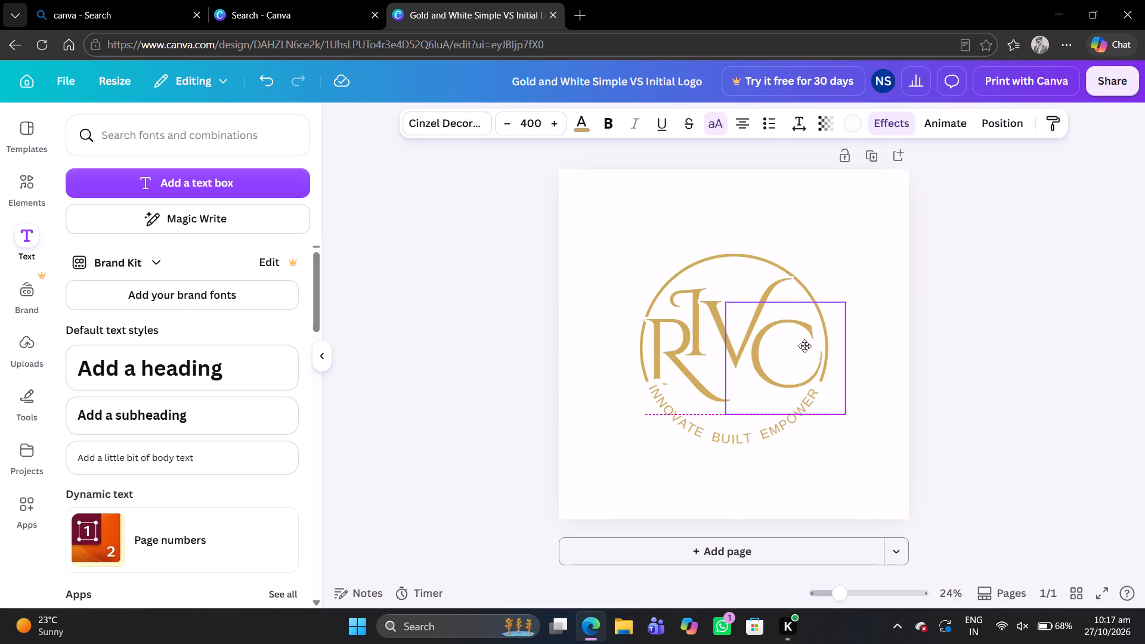
{"action": "left_click_drag", "start_coordinate": [804, 346], "coordinate": [803, 348]}
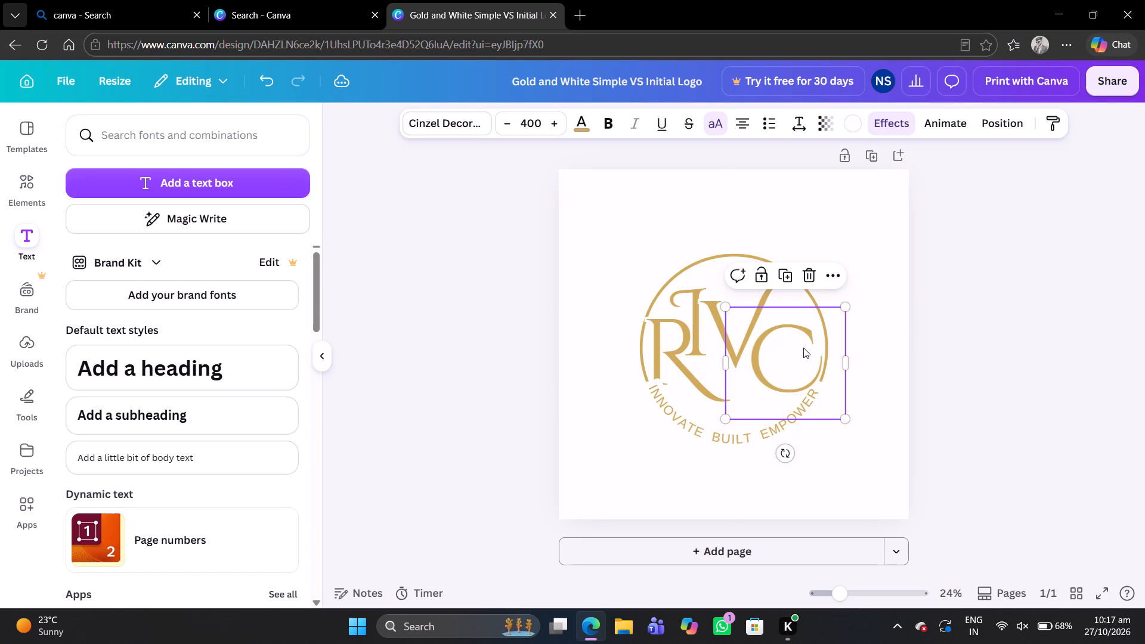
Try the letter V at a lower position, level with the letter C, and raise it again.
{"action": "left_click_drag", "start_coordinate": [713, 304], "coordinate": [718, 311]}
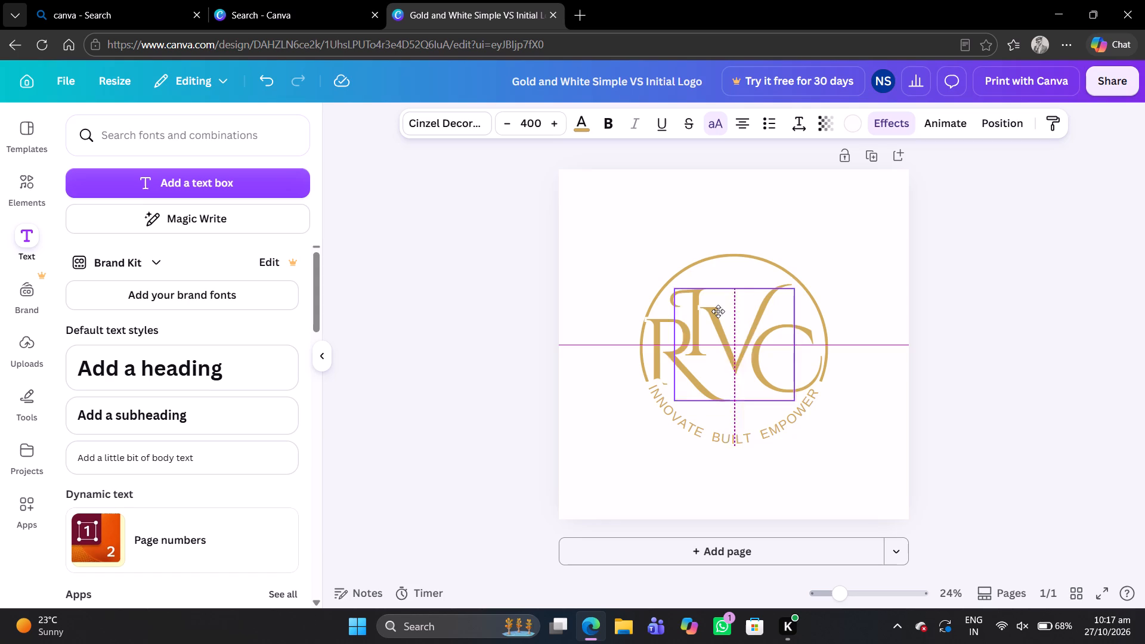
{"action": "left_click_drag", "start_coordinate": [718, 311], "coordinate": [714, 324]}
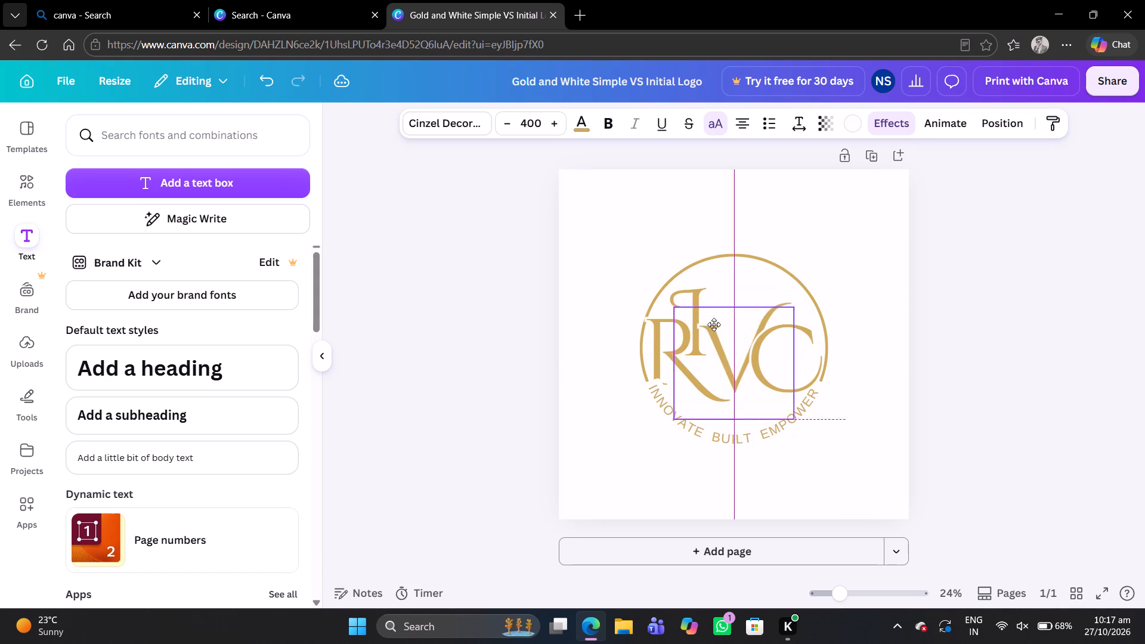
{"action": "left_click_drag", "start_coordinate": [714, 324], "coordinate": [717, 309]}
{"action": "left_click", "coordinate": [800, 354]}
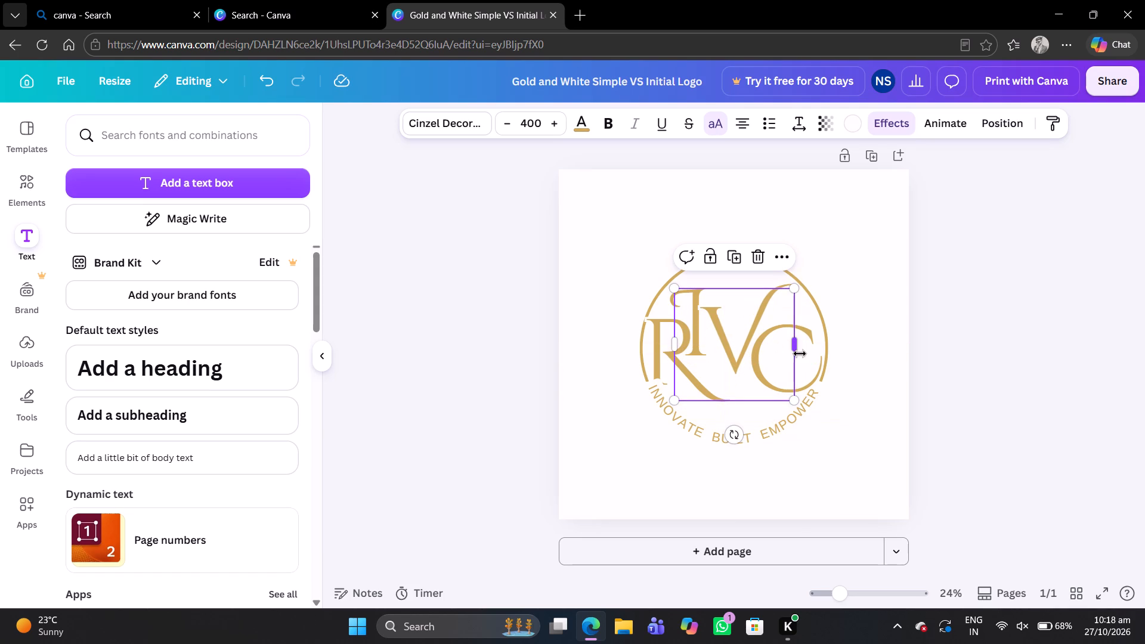
Set the letter I's font size to 350 and move it up over the circle's top edge, clear of the letter R.
{"action": "left_click", "coordinate": [661, 336]}
{"action": "left_click", "coordinate": [534, 129]}
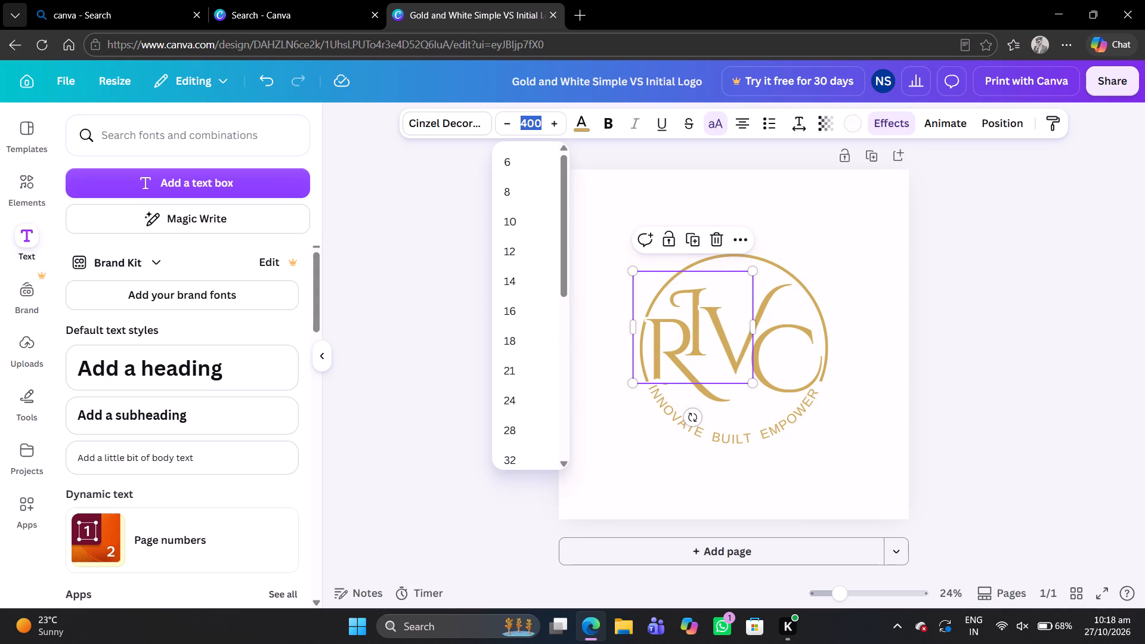
{"action": "type", "text": "350"}
{"action": "left_click", "coordinate": [818, 219]}
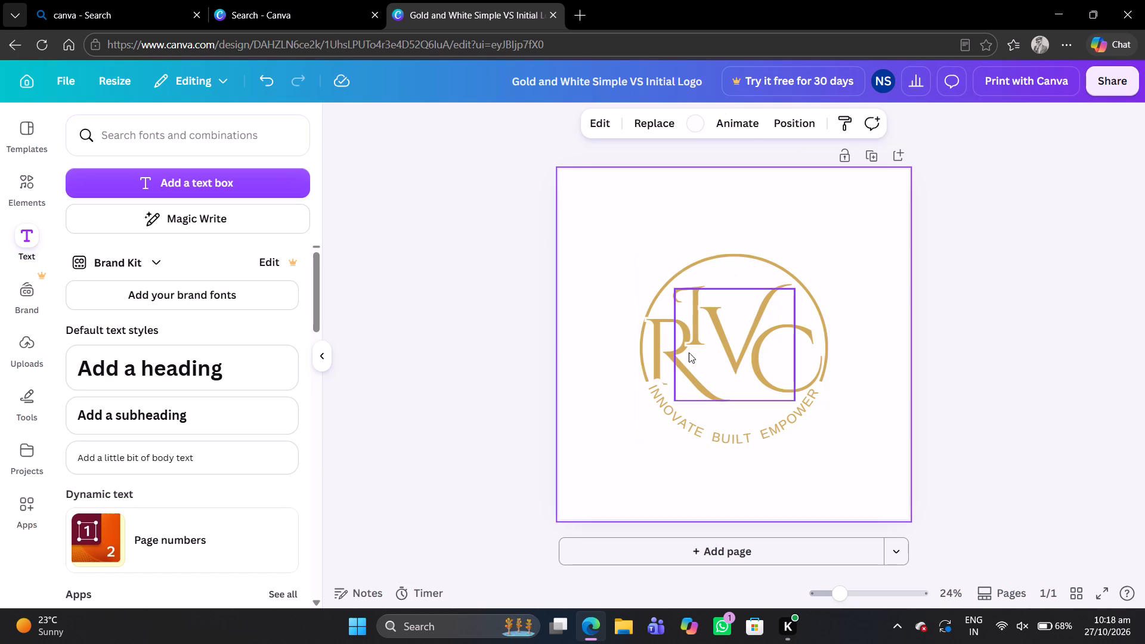
{"action": "left_click", "coordinate": [660, 376]}
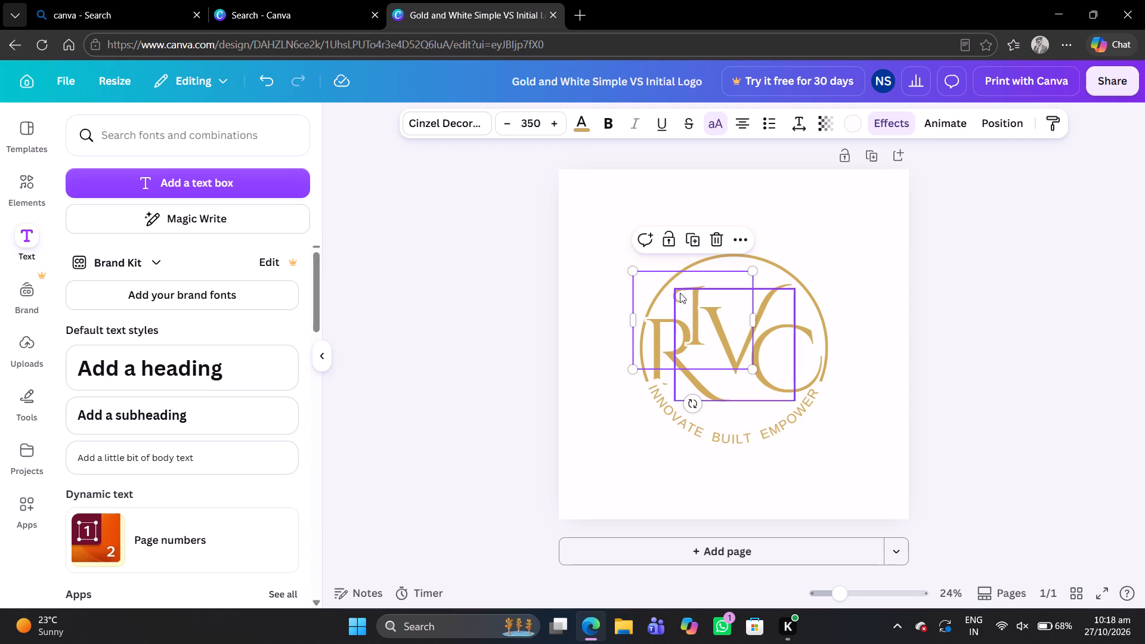
{"action": "left_click_drag", "start_coordinate": [657, 286], "coordinate": [666, 235]}
Set the letter R's font size to 350.
{"action": "left_click", "coordinate": [667, 350]}
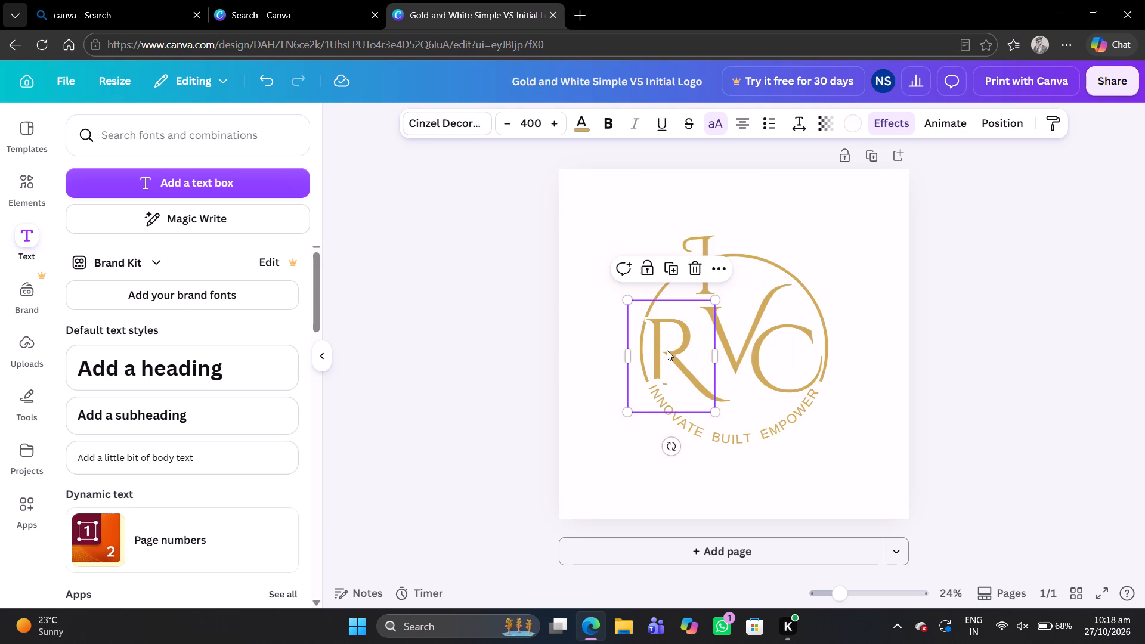
{"action": "left_click", "coordinate": [541, 124]}
{"action": "type", "text": "350"}
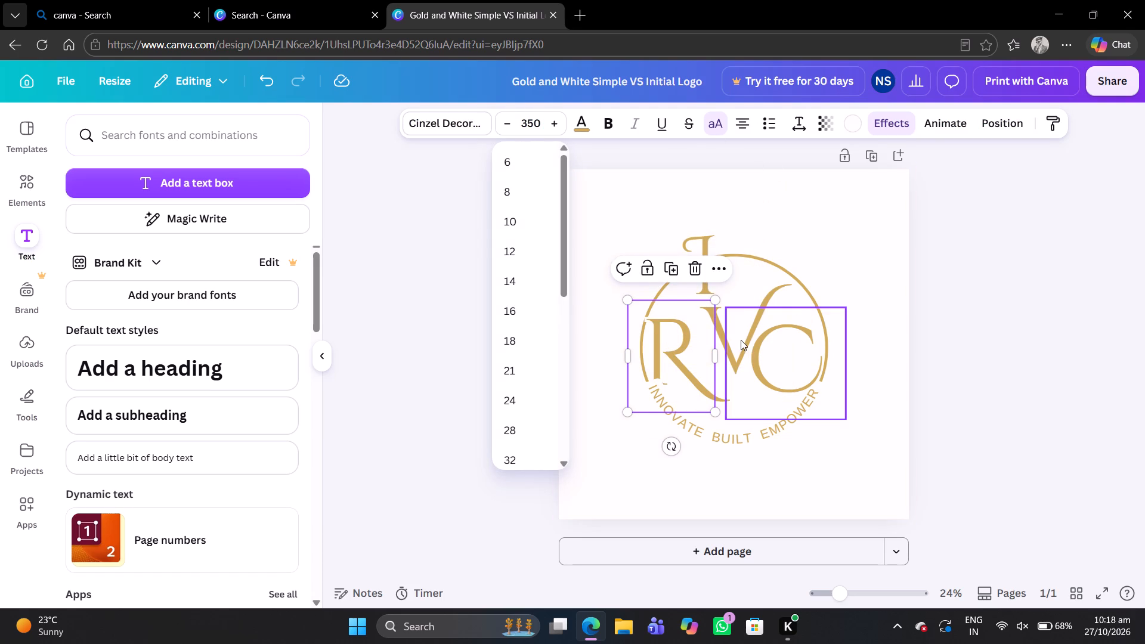
{"action": "left_click", "coordinate": [769, 284]}
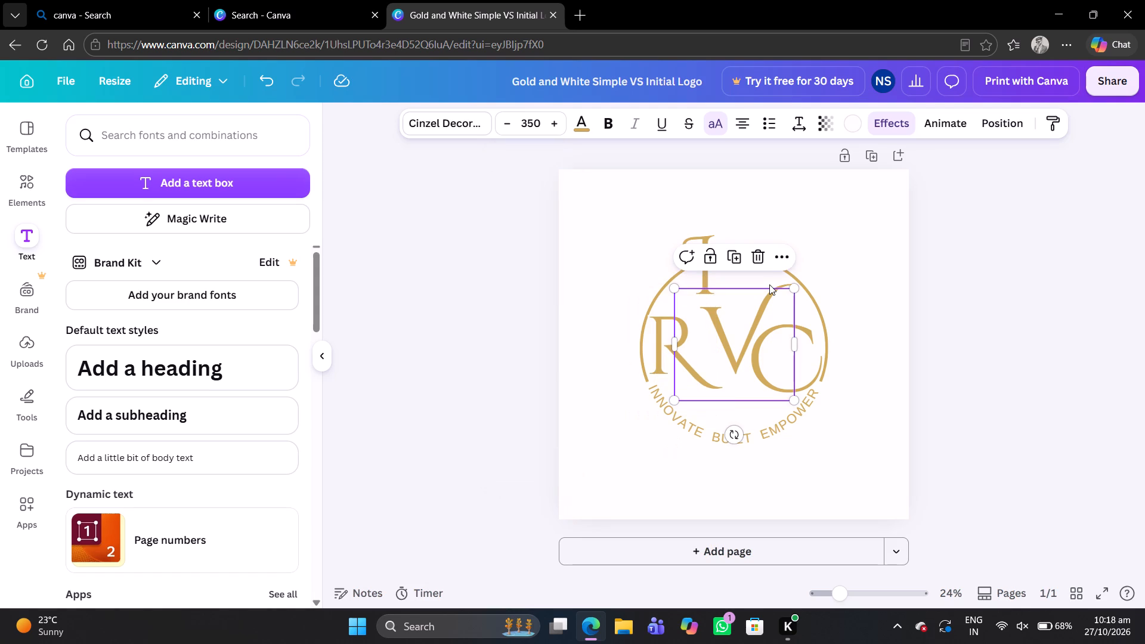
{"action": "left_click", "coordinate": [864, 233]}
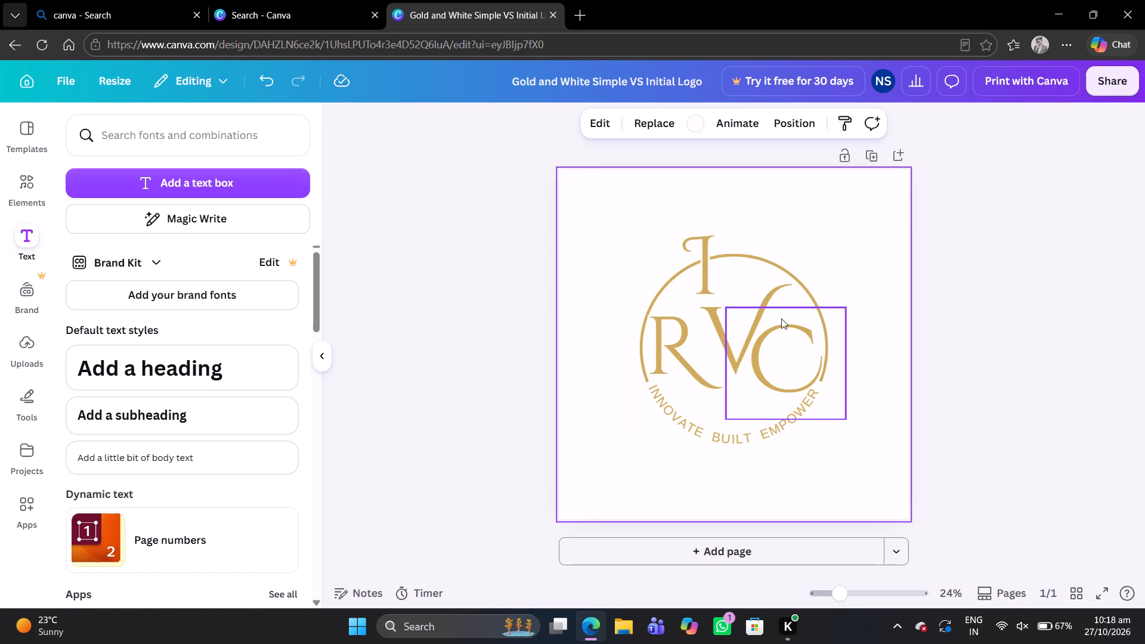
Set the letter V's font size to 350.
{"action": "left_click", "coordinate": [773, 296]}
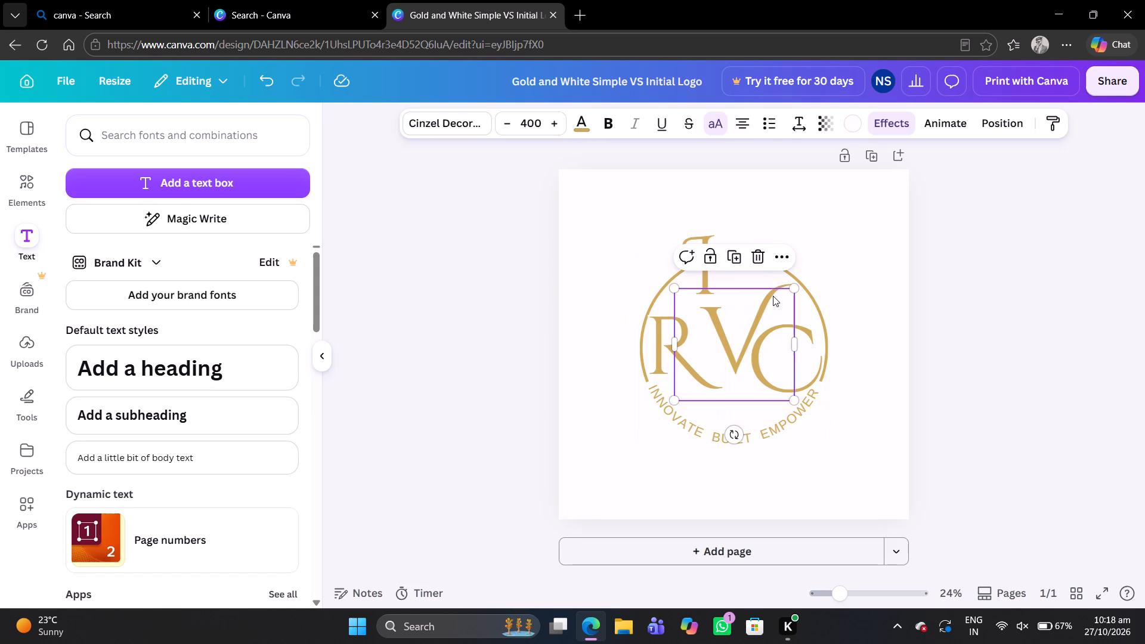
{"action": "left_click", "coordinate": [533, 118]}
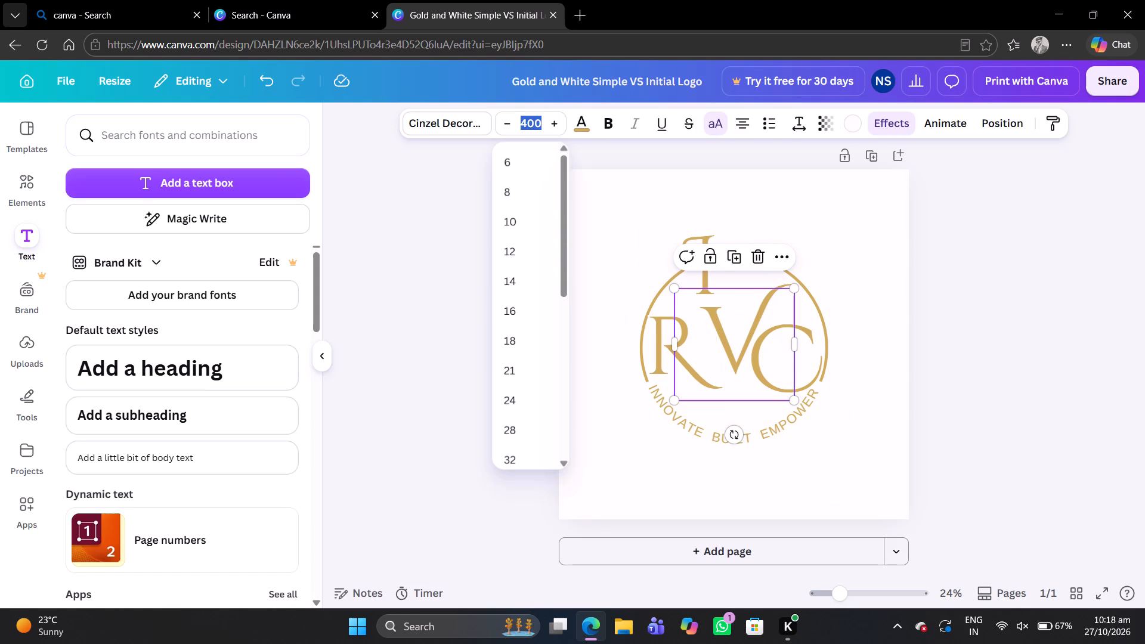
{"action": "type", "text": "350"}
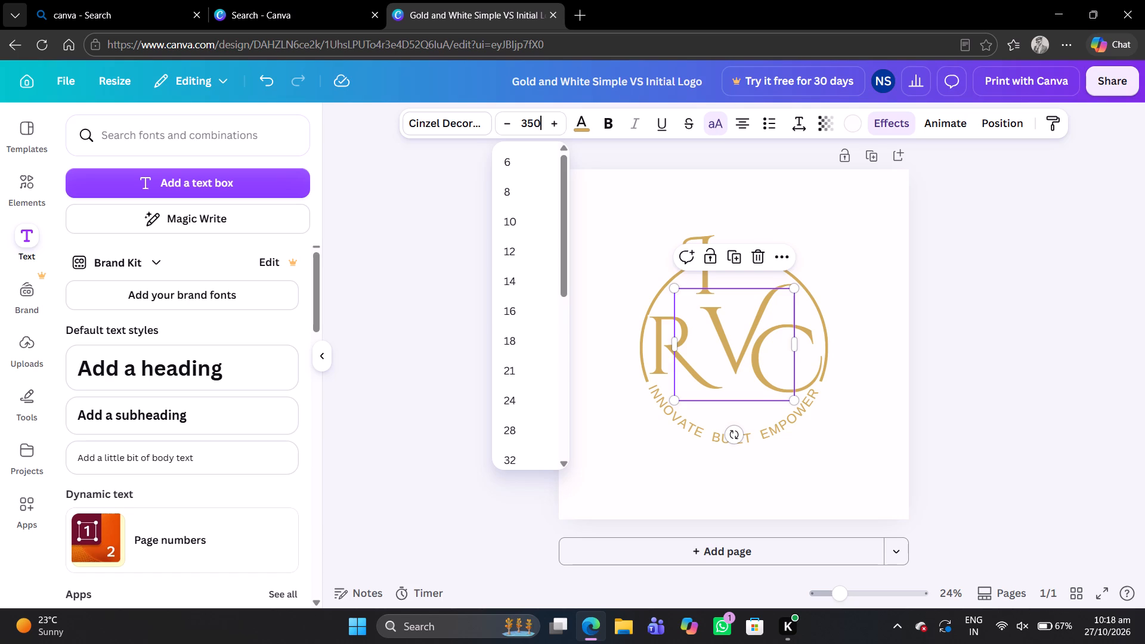
{"action": "left_click", "coordinate": [855, 231]}
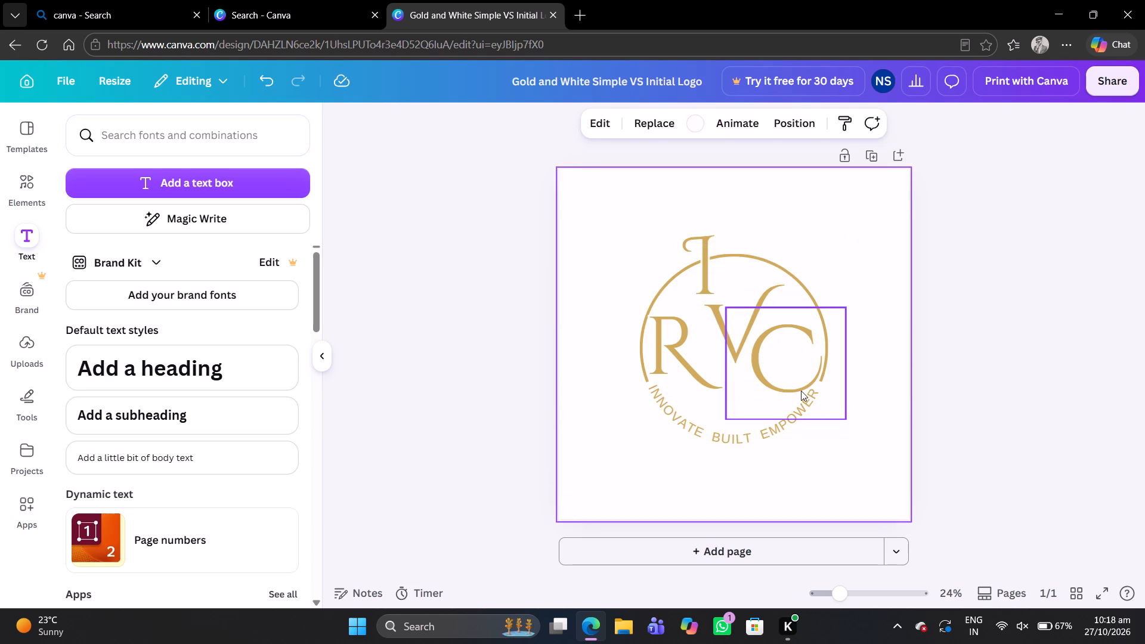
Set the letter C's font size to 350.
{"action": "left_click", "coordinate": [801, 391]}
{"action": "left_click", "coordinate": [539, 129]}
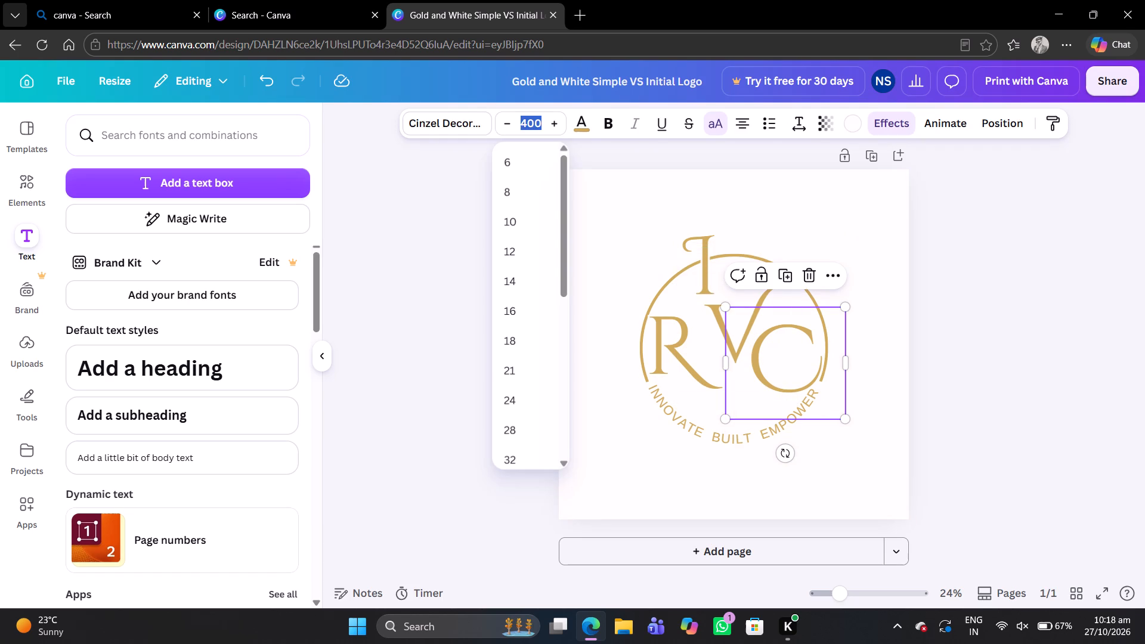
{"action": "type", "text": "350"}
{"action": "left_click", "coordinate": [647, 232]}
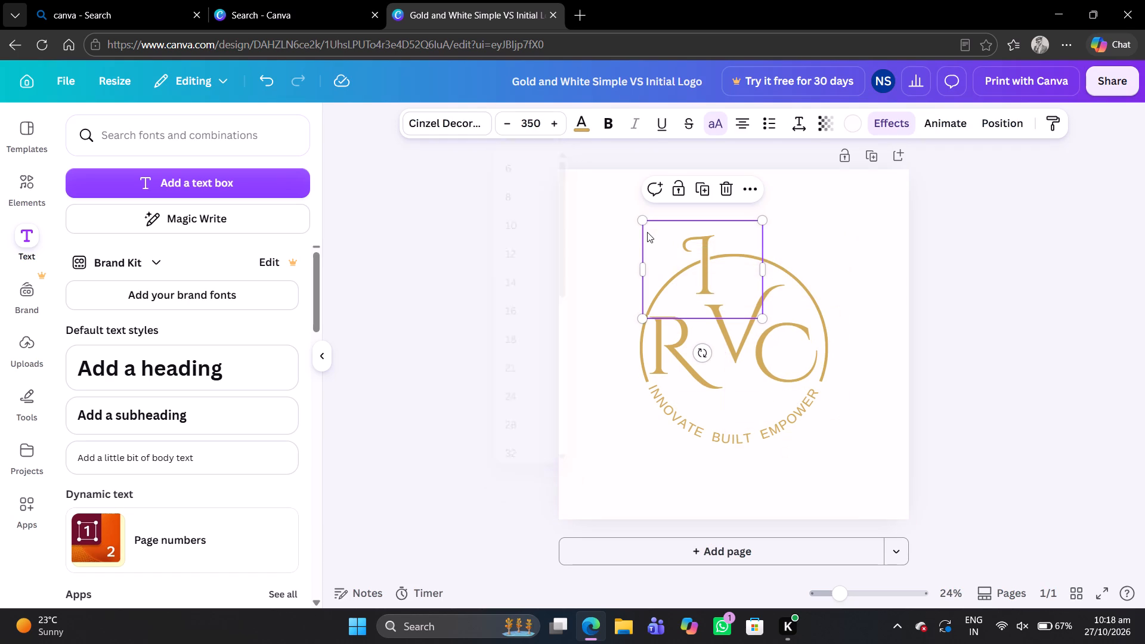
{"action": "left_click_drag", "start_coordinate": [609, 233], "coordinate": [575, 320]}
{"action": "left_click", "coordinate": [575, 320]}
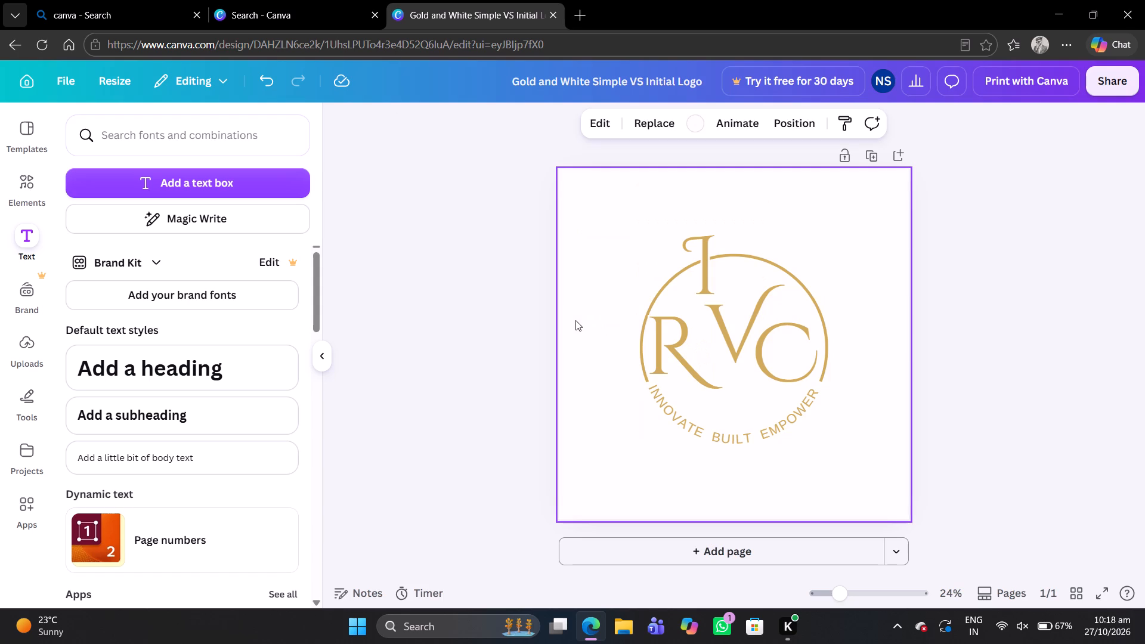
Move the letter I down into the circle, between the letters R and V.
{"action": "left_click_drag", "start_coordinate": [713, 259], "coordinate": [705, 321]}
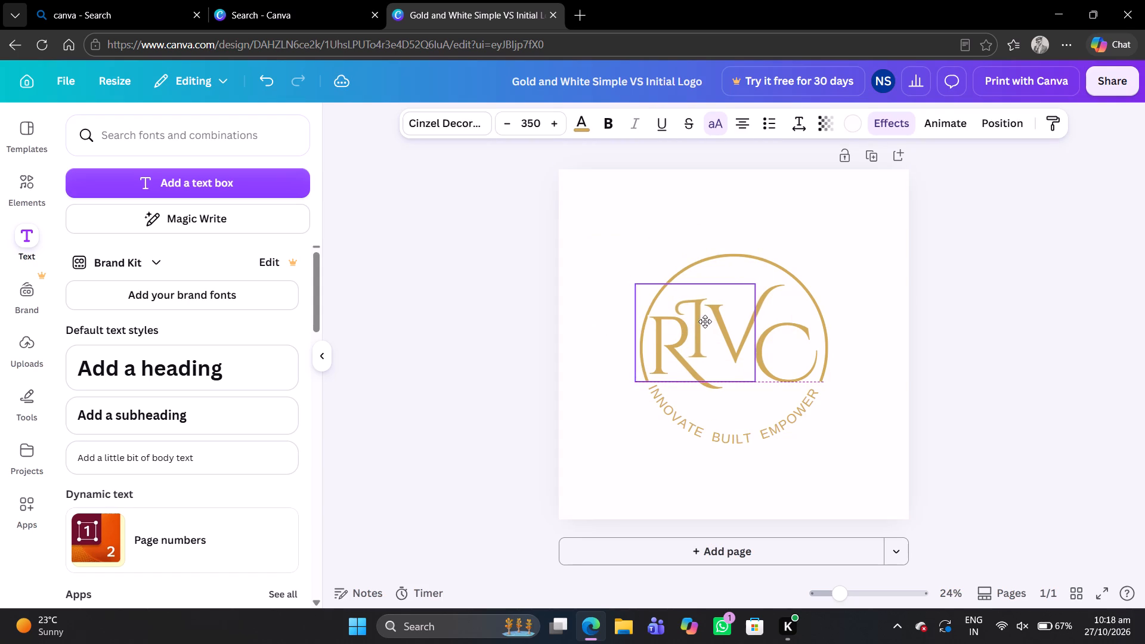
{"action": "left_click_drag", "start_coordinate": [705, 321], "coordinate": [704, 321]}
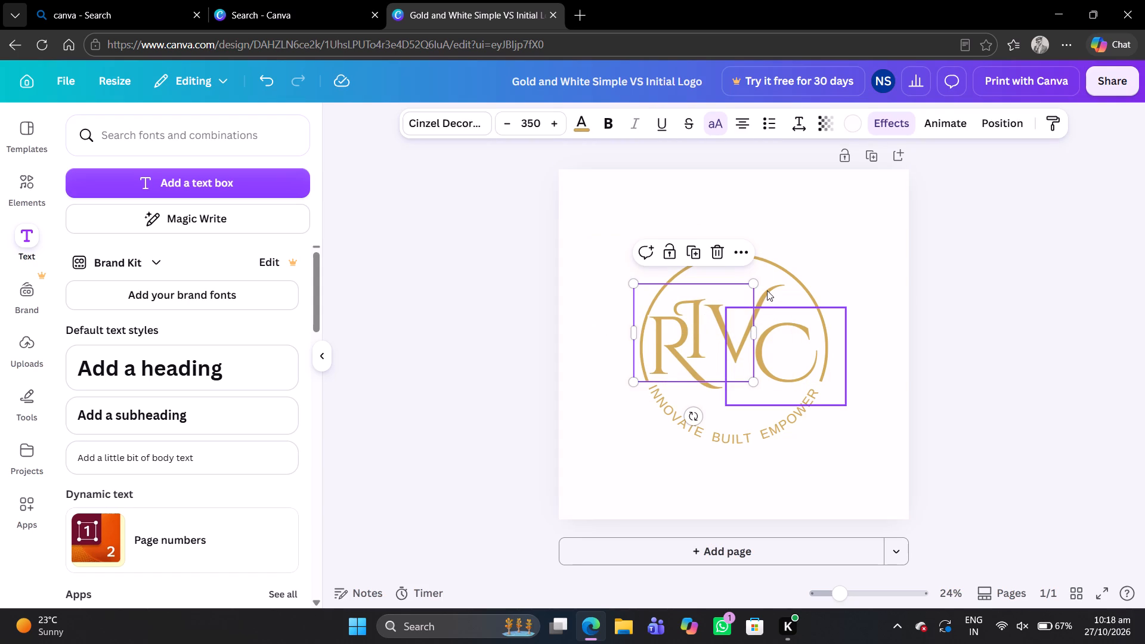
Lower the letter V inside the circle so its text box is level with the letter C's.
{"action": "left_click", "coordinate": [767, 290]}
{"action": "left_click_drag", "start_coordinate": [767, 290], "coordinate": [765, 308]}
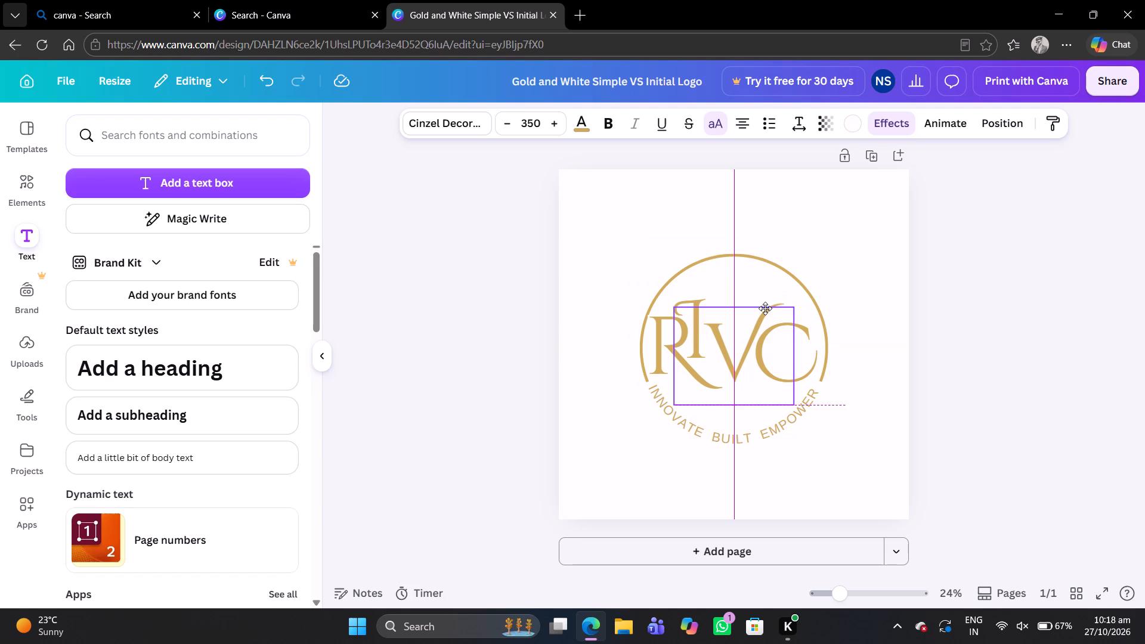
{"action": "left_click_drag", "start_coordinate": [765, 308], "coordinate": [766, 308]}
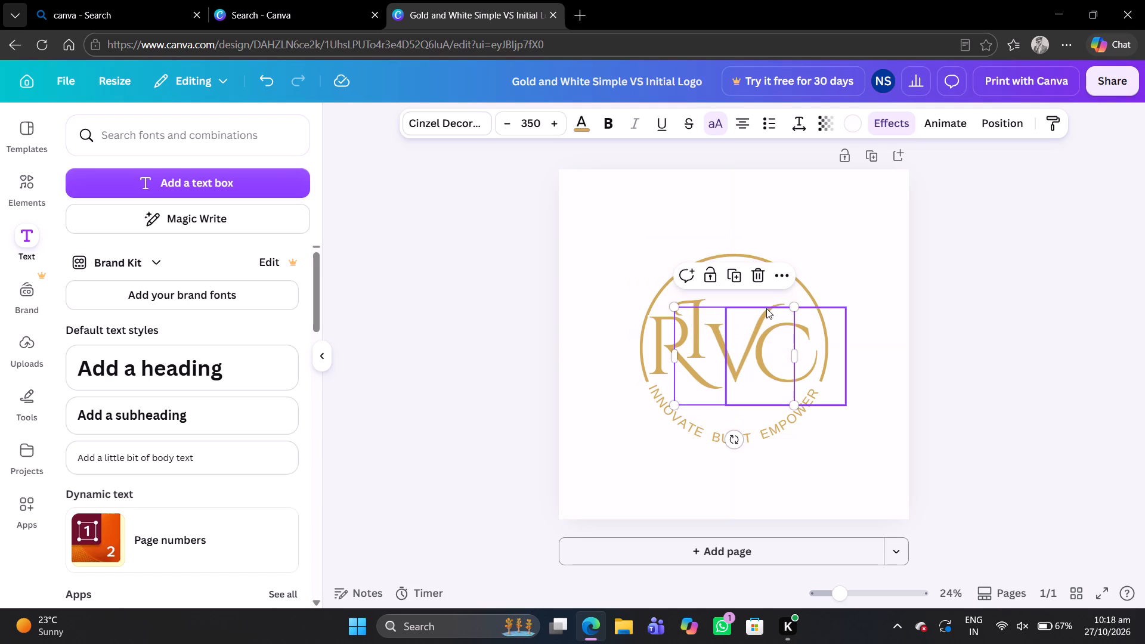
Nudge the letters C, V and I slightly to the right to even out the spacing of RIVC in the circle.
{"action": "left_click", "coordinate": [816, 331]}
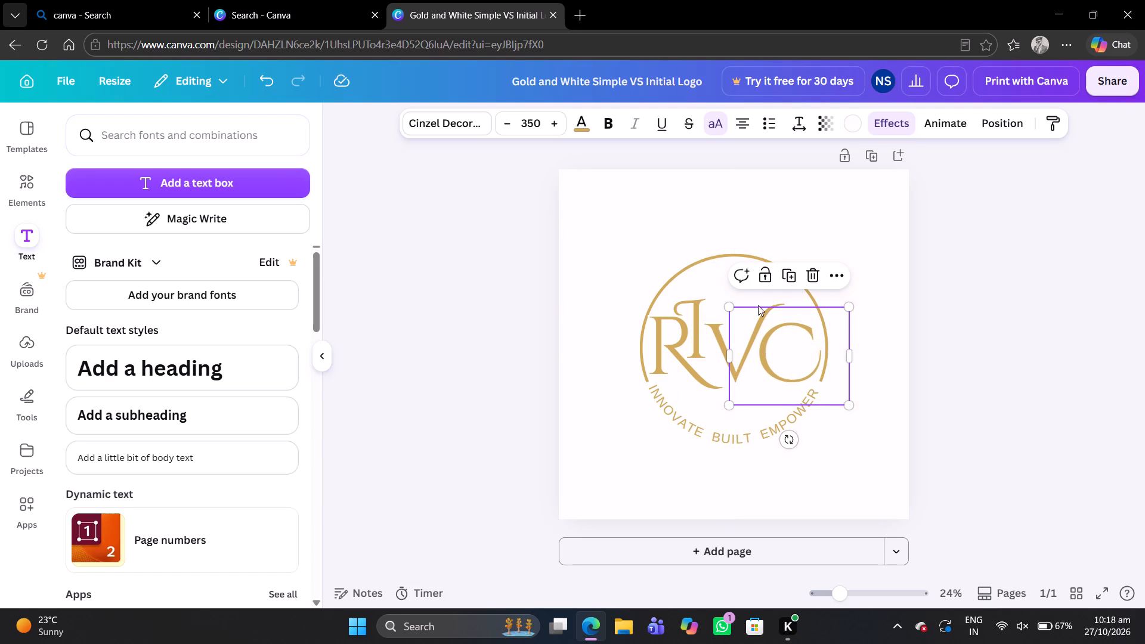
{"action": "left_click", "coordinate": [739, 216]}
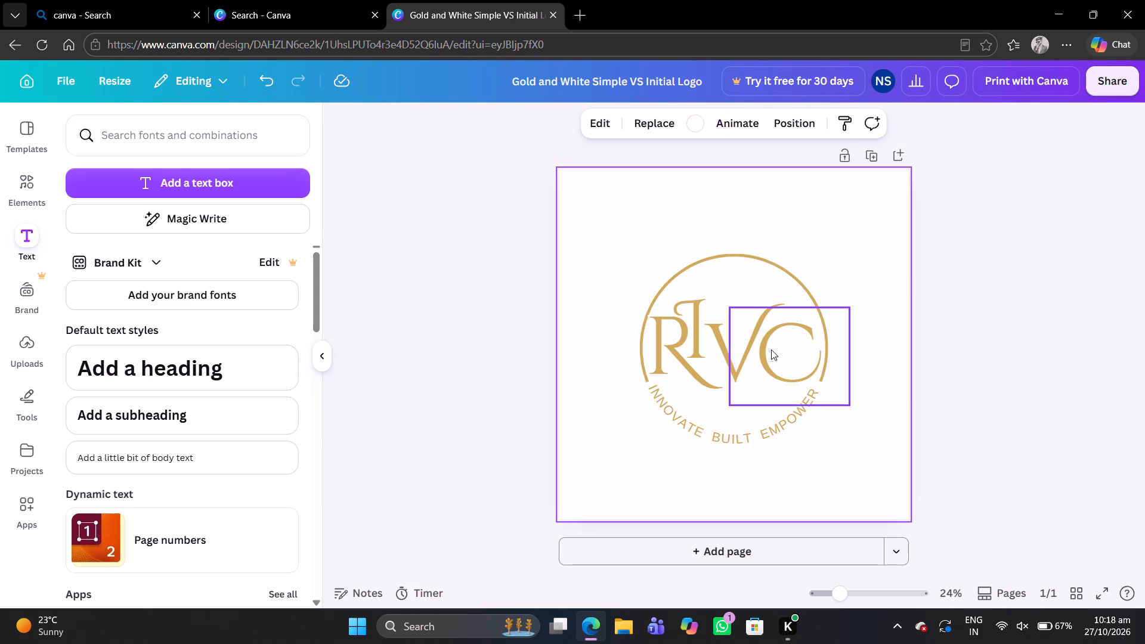
{"action": "left_click_drag", "start_coordinate": [723, 350], "coordinate": [728, 349]}
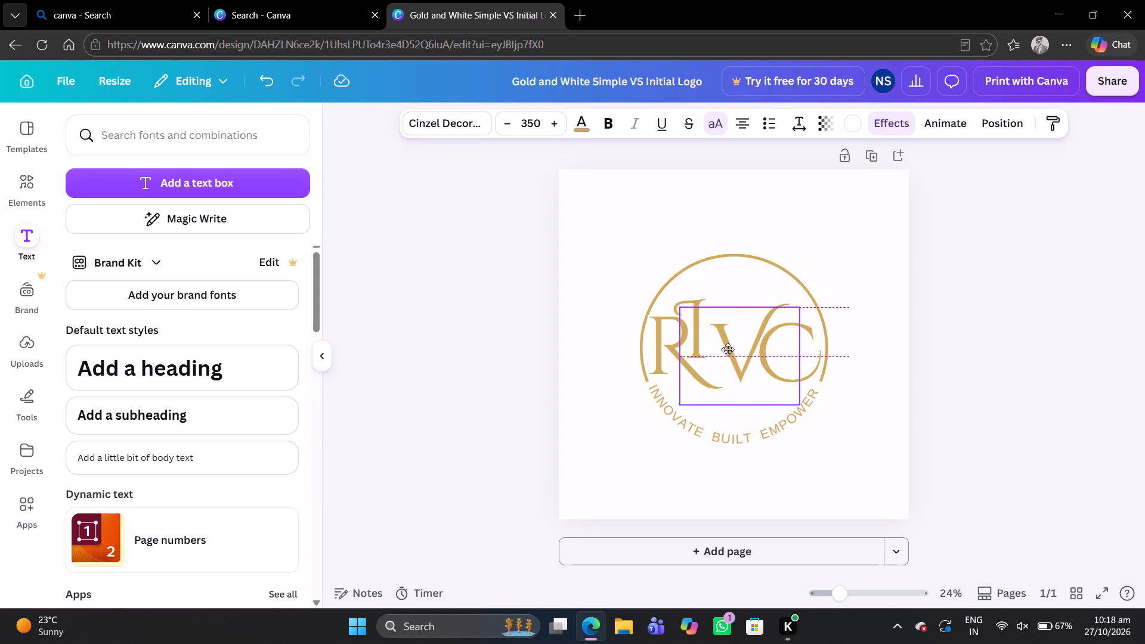
{"action": "left_click_drag", "start_coordinate": [728, 349], "coordinate": [727, 349]}
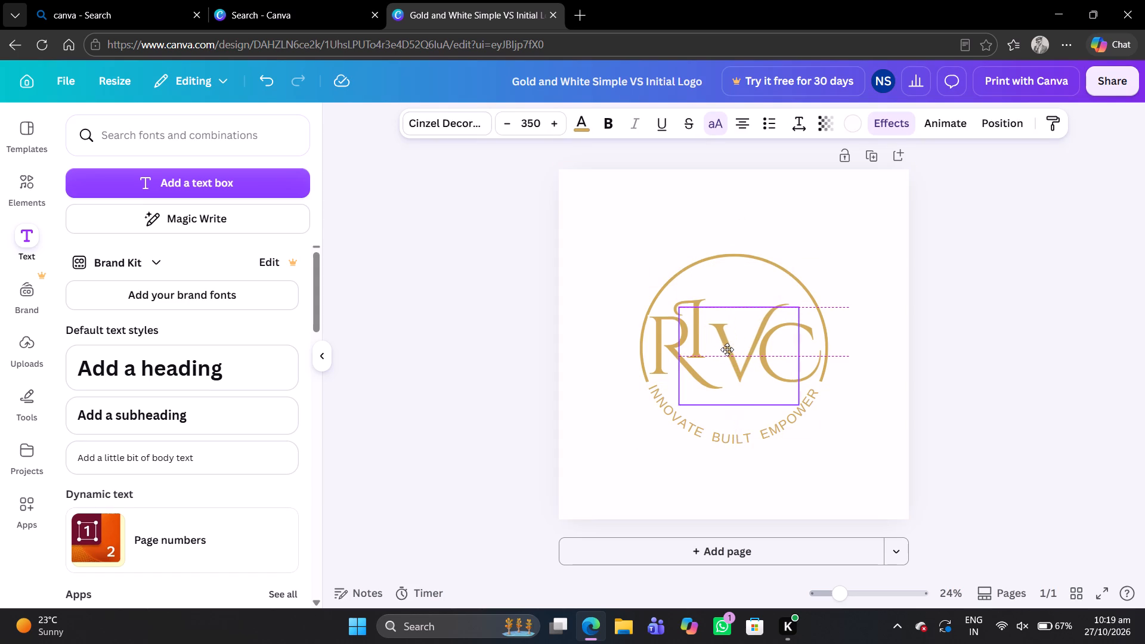
{"action": "left_click_drag", "start_coordinate": [727, 349], "coordinate": [728, 349]}
{"action": "left_click", "coordinate": [695, 335]}
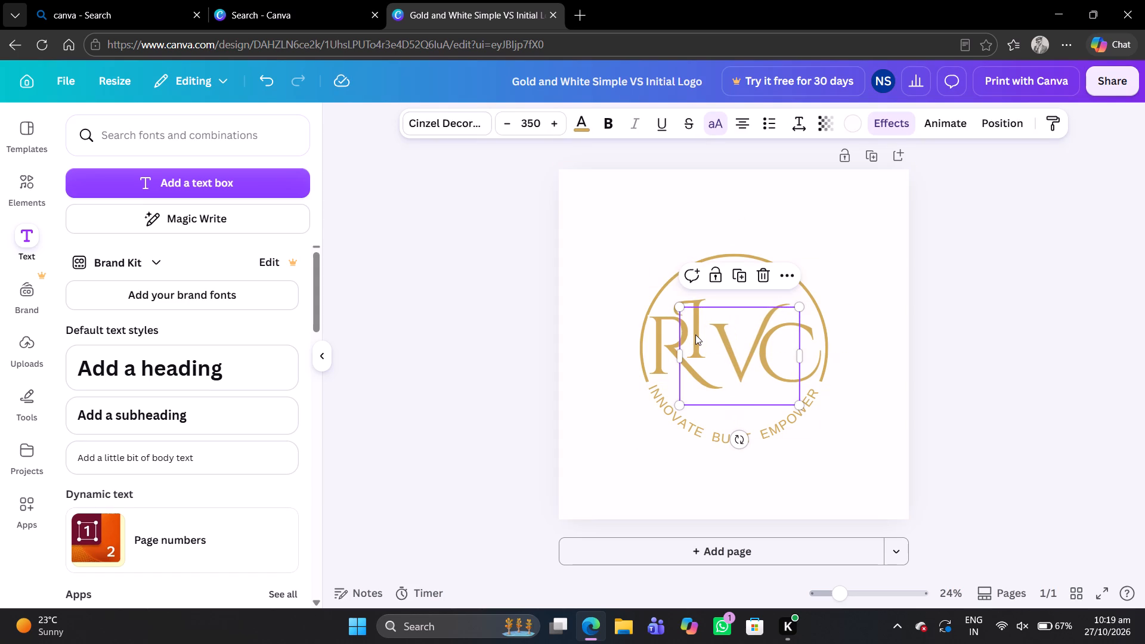
{"action": "left_click", "coordinate": [694, 299]}
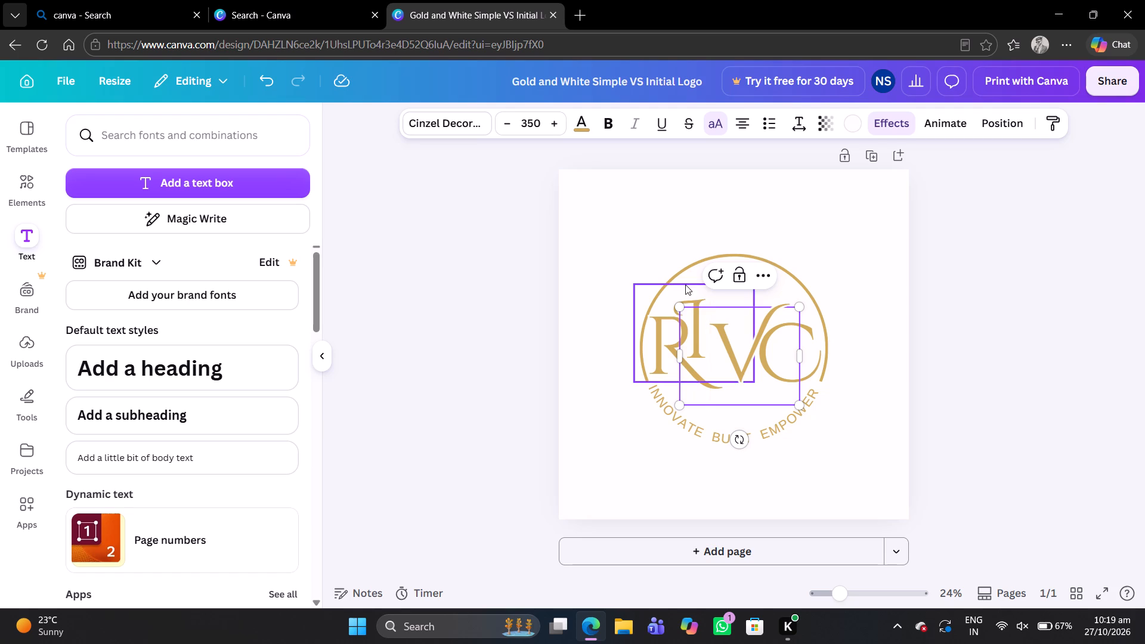
{"action": "left_click", "coordinate": [694, 287]}
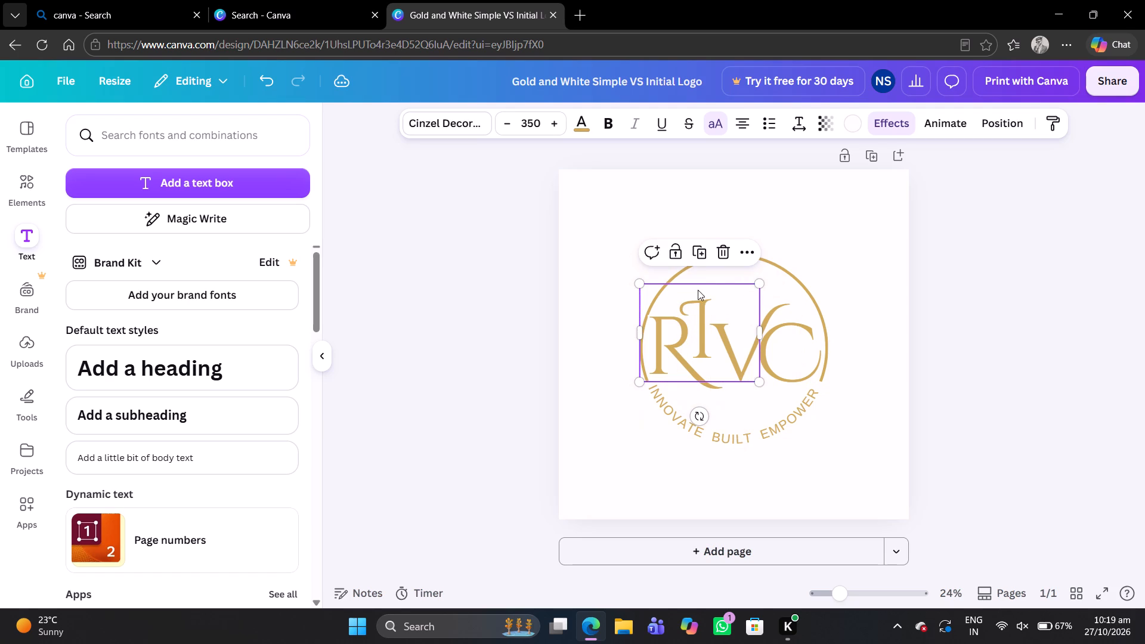
{"action": "left_click", "coordinate": [942, 221]}
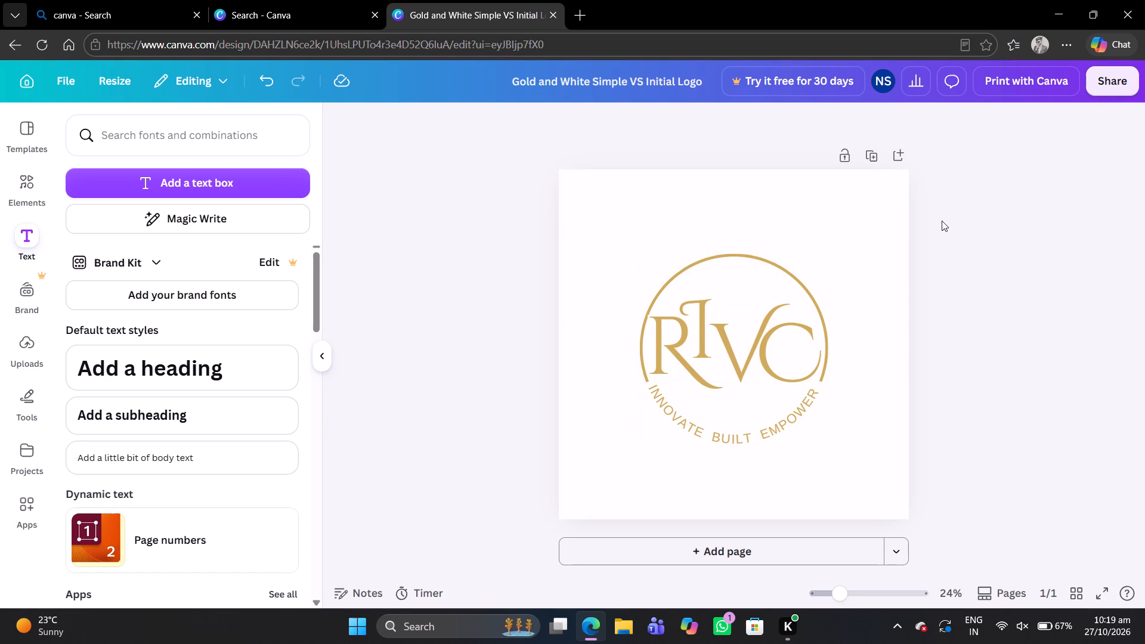
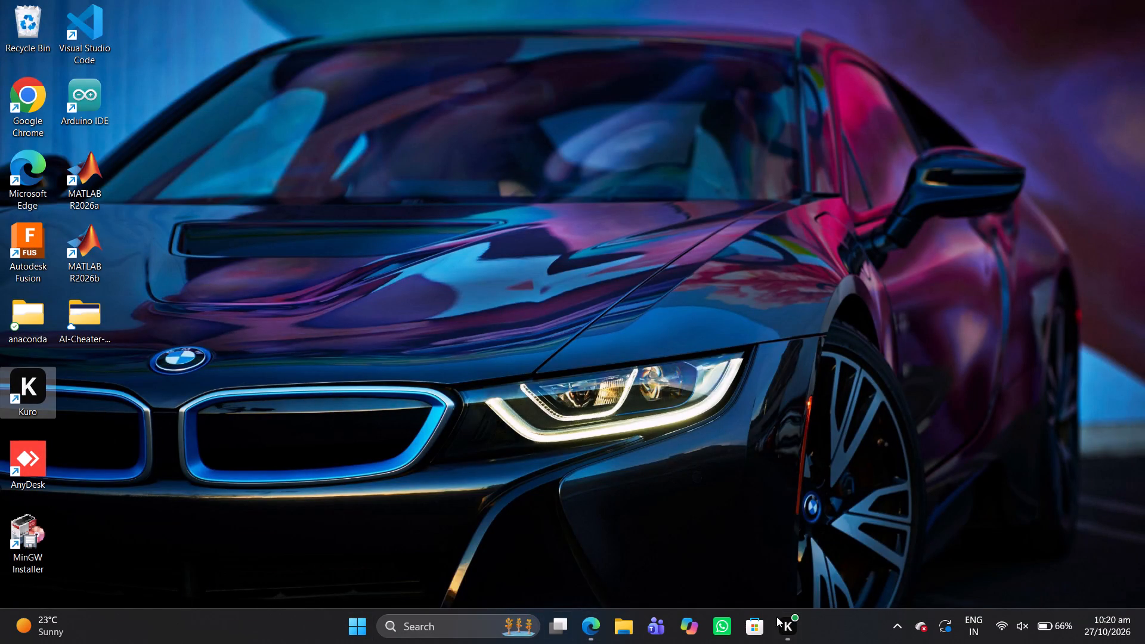
Open the Windows power options for locking, sleeping, shutting down or restarting the computer.
{"action": "left_click", "coordinate": [371, 625]}
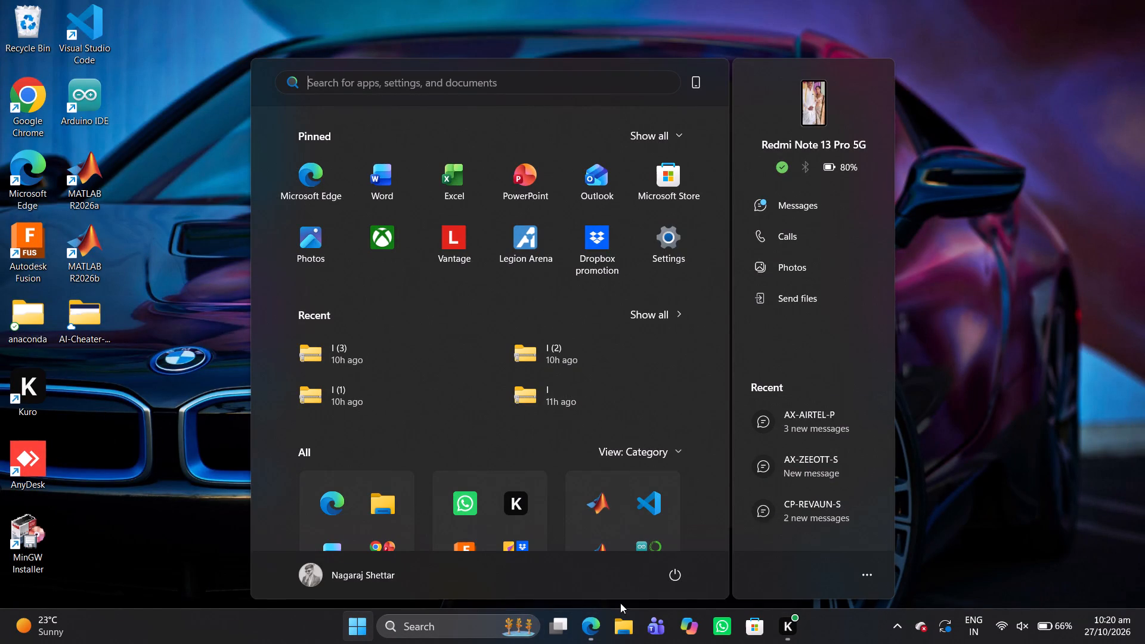
{"action": "left_click", "coordinate": [670, 580]}
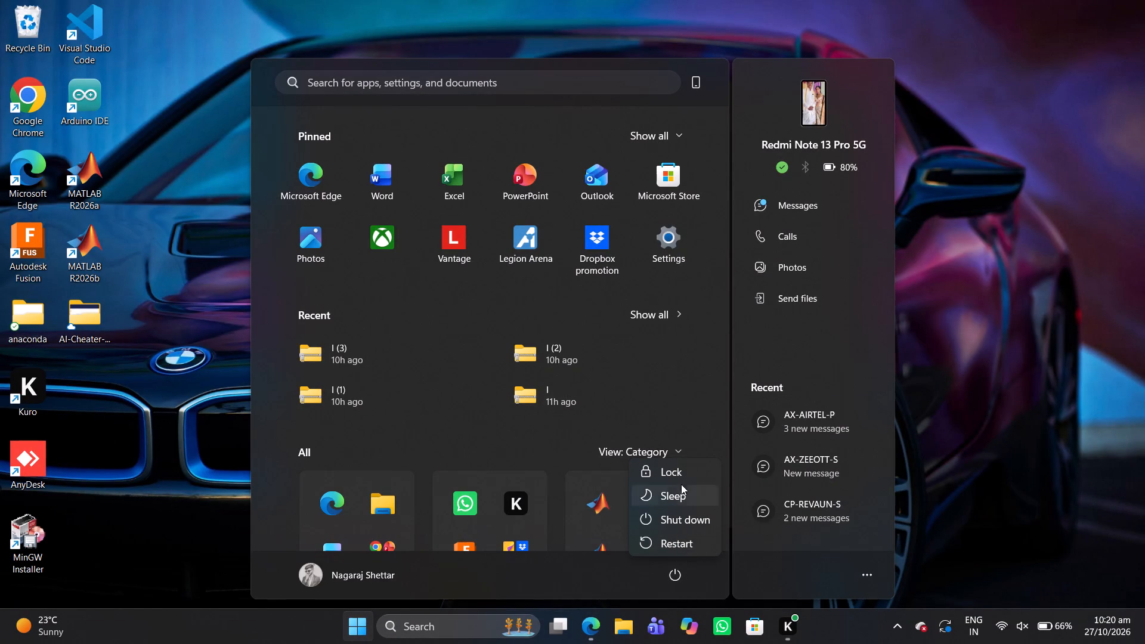